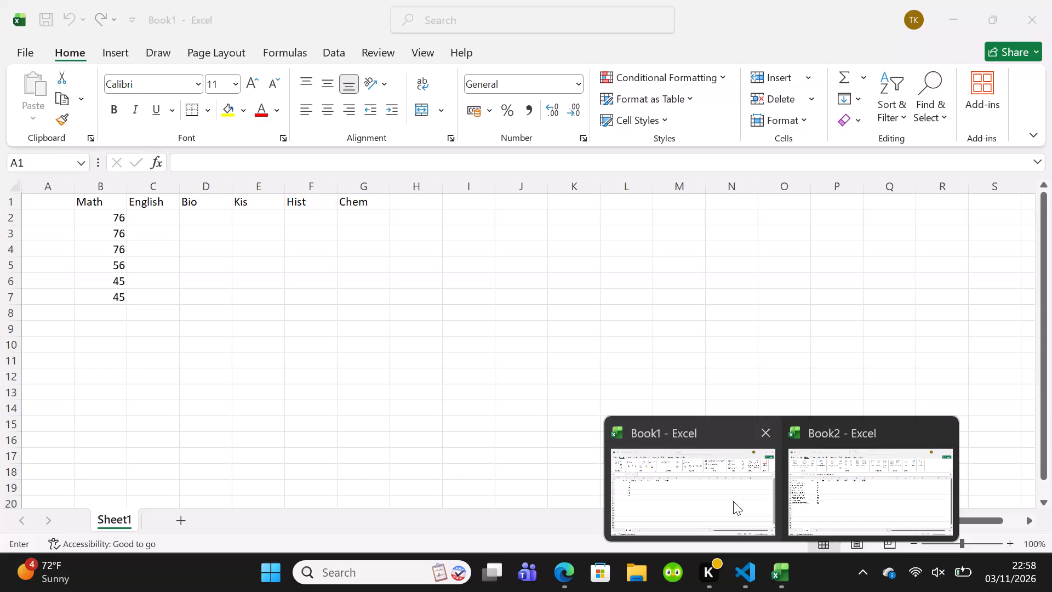
# Save the Book2 workbook with the file name Exam 1 in the OneDrive Documents folder.
pyautogui.click(731, 500)
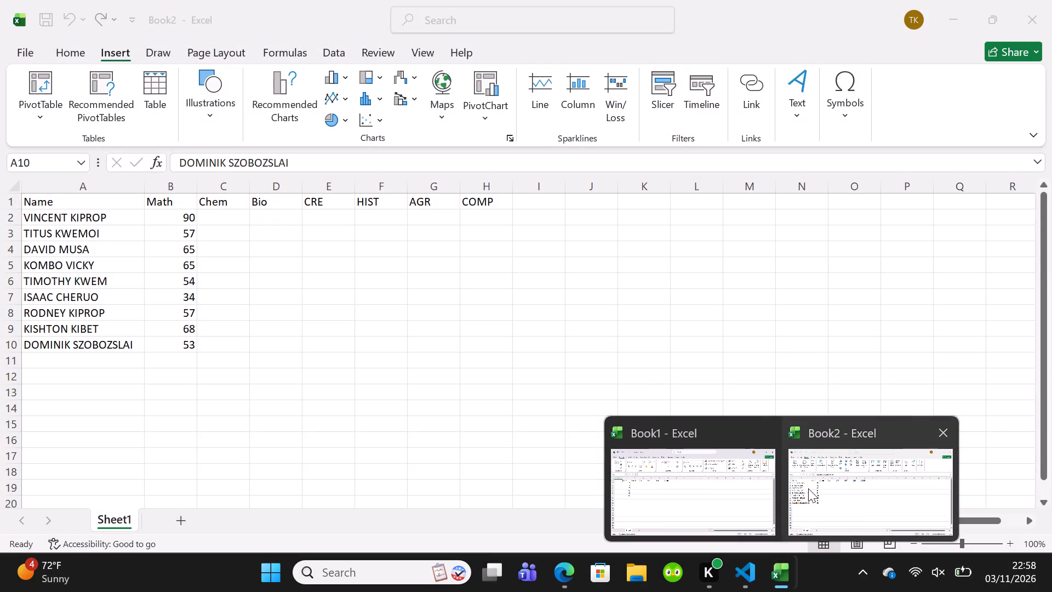
pyautogui.click(808, 488)
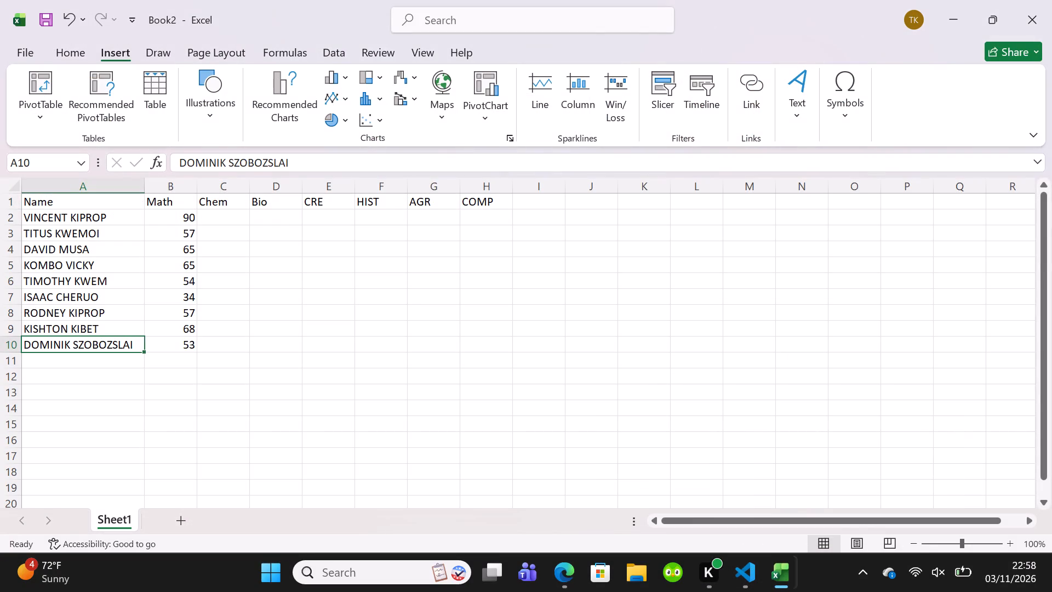
pyautogui.hotkey('ctrl', 's')
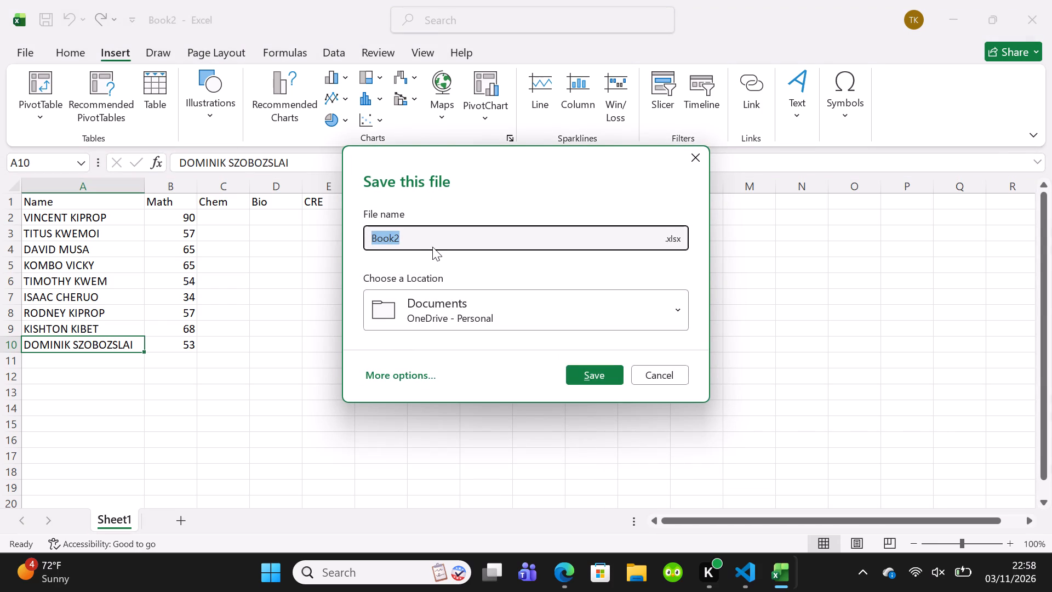
pyautogui.press('BackSpace')
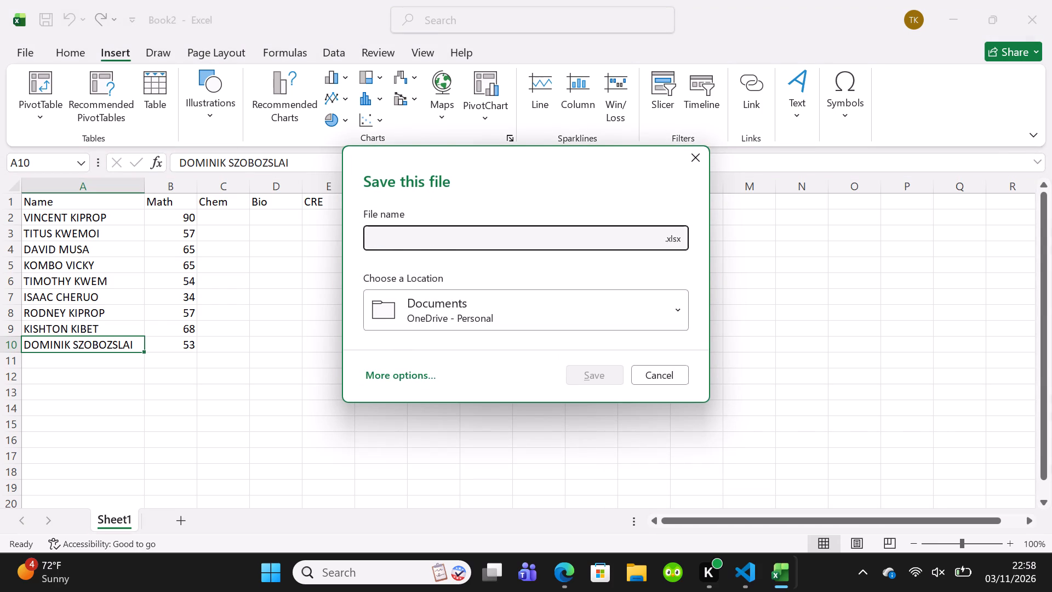
pyautogui.hotkey('shift', 'e')
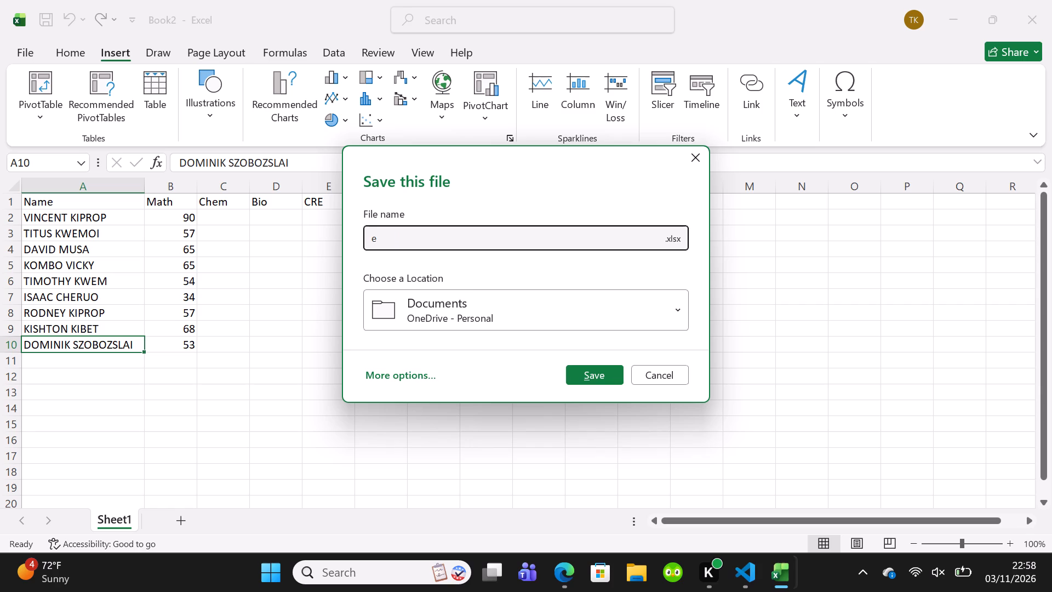
pyautogui.press('BackSpace')
pyautogui.hotkey('shift', 'e')
pyautogui.write('xa')
pyautogui.write('m 1')
pyautogui.press('Return')
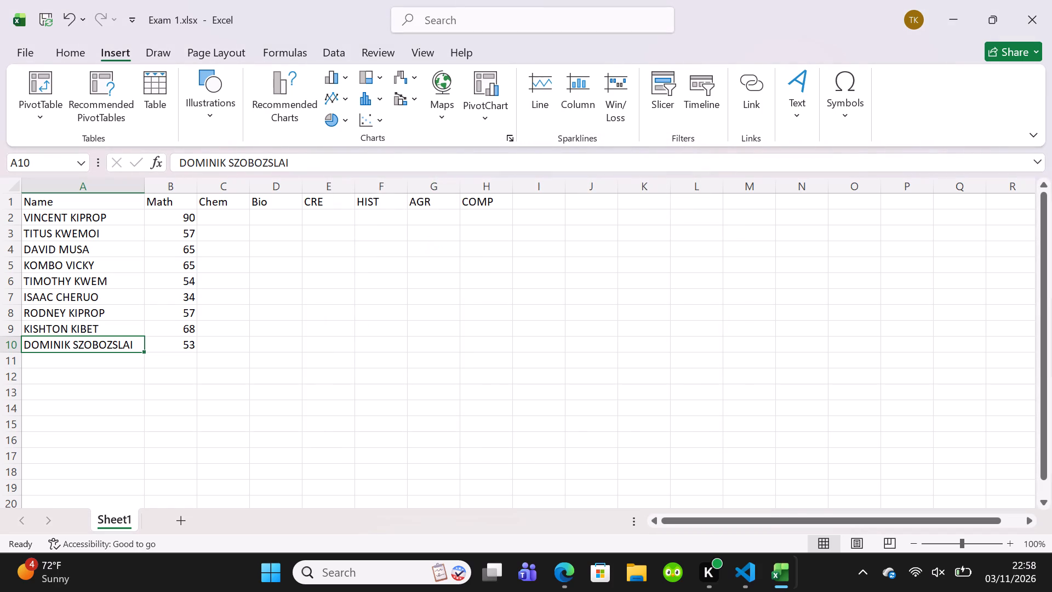
# Enter the Chem marks in cells C2 to C10: 988, 78, 65, 87, 67, 68, 98, 97 and 67.
pyautogui.click(229, 214)
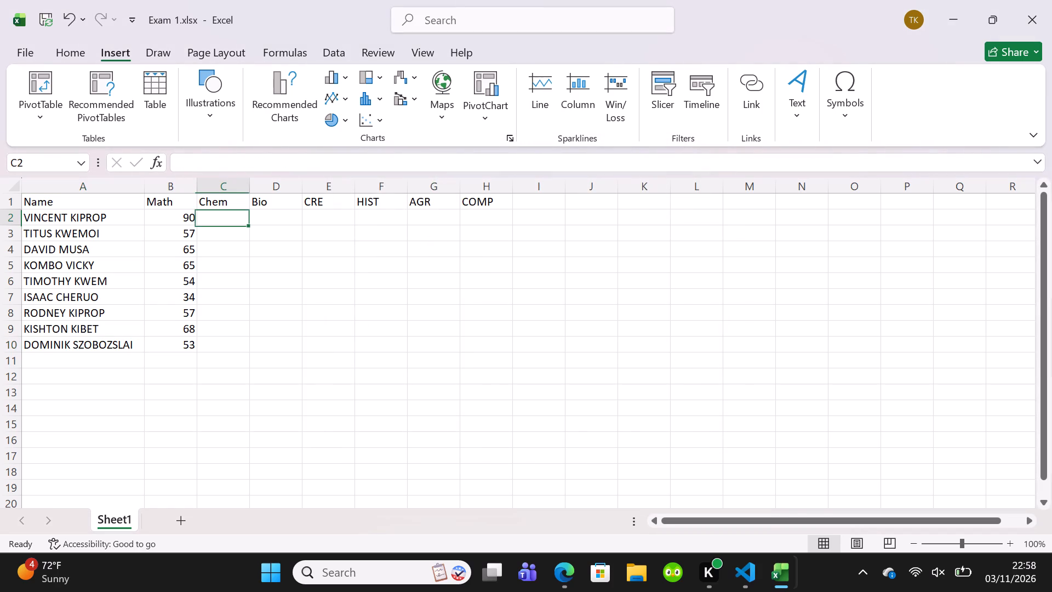
pyautogui.press('super+p')
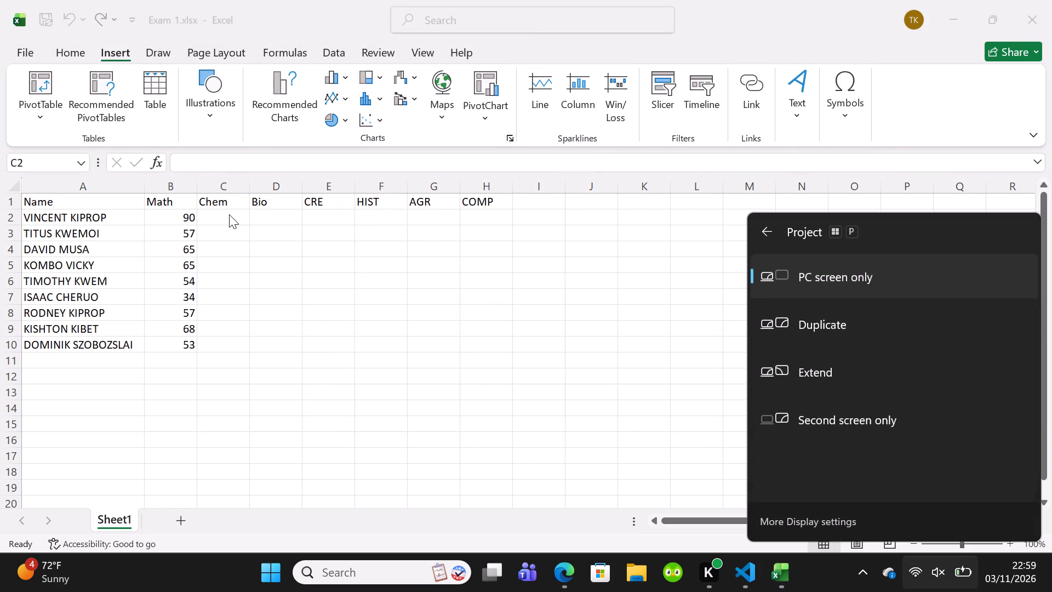
pyautogui.doubleClick(229, 214)
pyautogui.press('9')
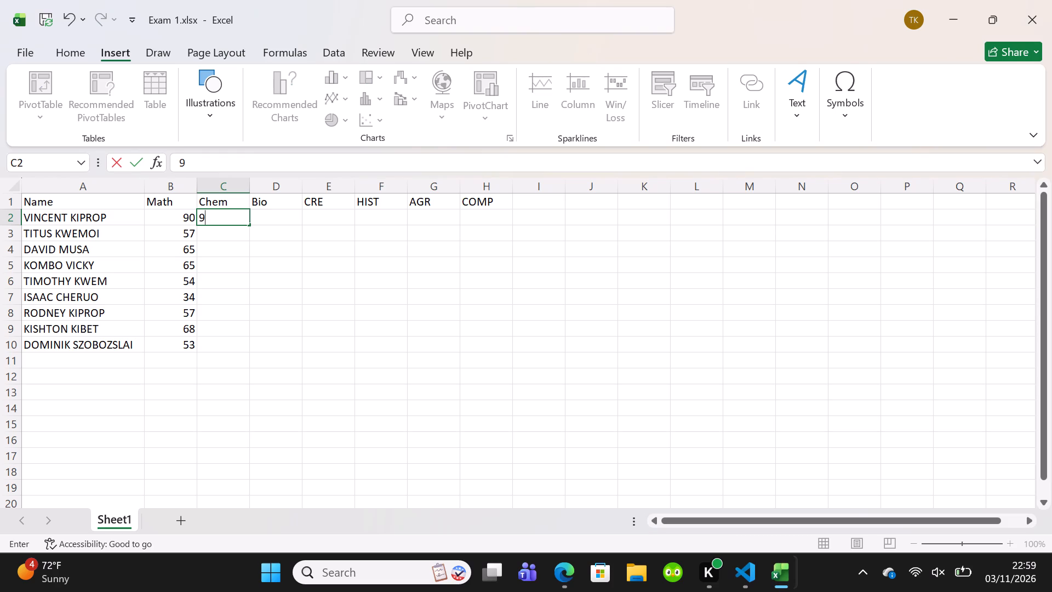
pyautogui.write('88')
pyautogui.press('Return')
pyautogui.write('78')
pyautogui.press('Return')
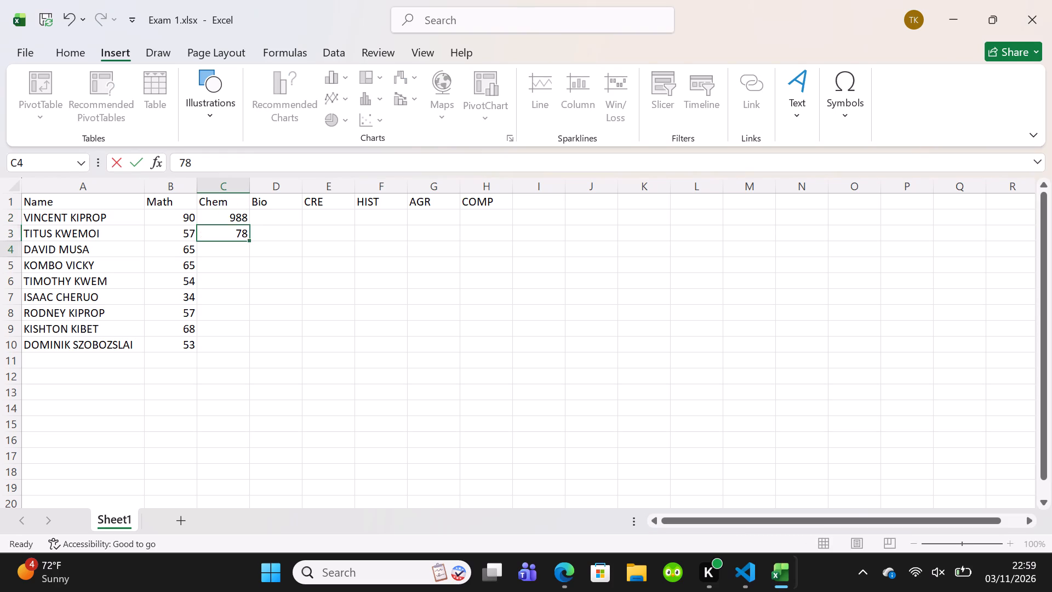
pyautogui.write('65')
pyautogui.press('Return')
pyautogui.write('87')
pyautogui.press('Return')
pyautogui.write('67')
pyautogui.press('Return')
pyautogui.write('68')
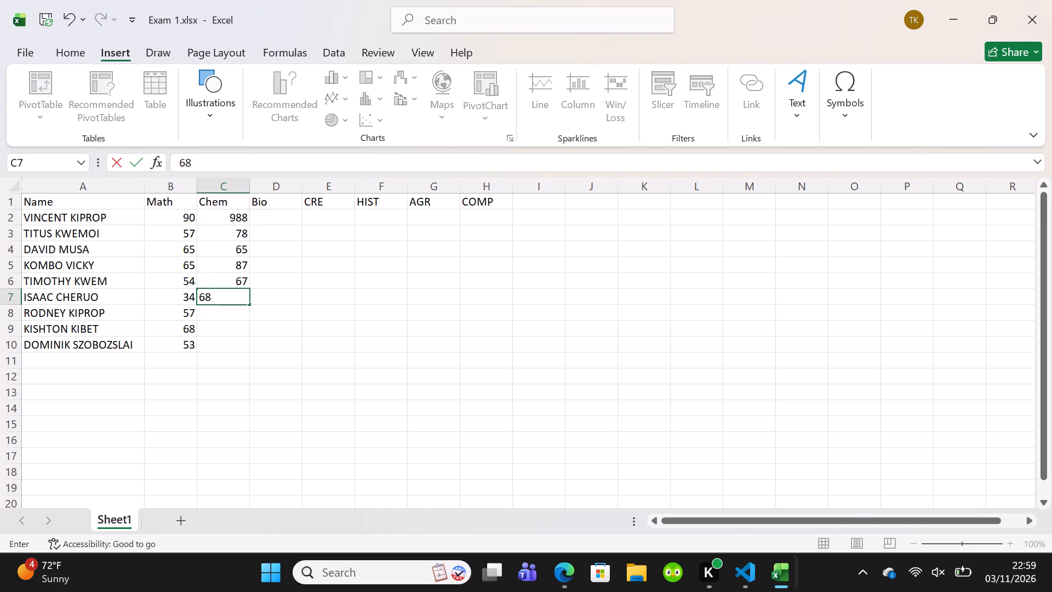
pyautogui.press('Return')
pyautogui.write('98')
pyautogui.press('Return')
pyautogui.write('97')
pyautogui.press('Return')
pyautogui.write('67')
pyautogui.press('Return')
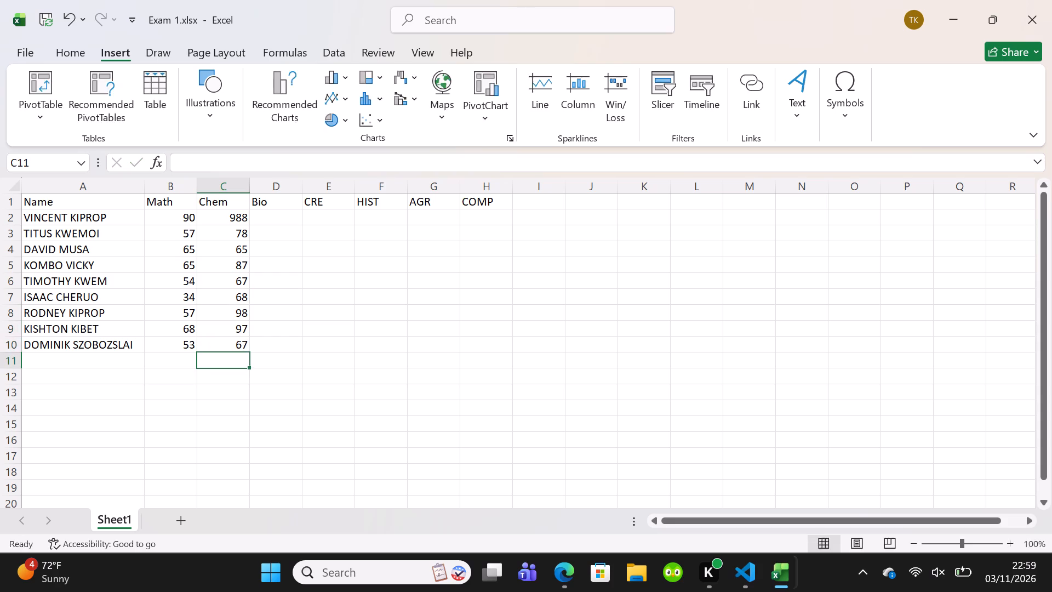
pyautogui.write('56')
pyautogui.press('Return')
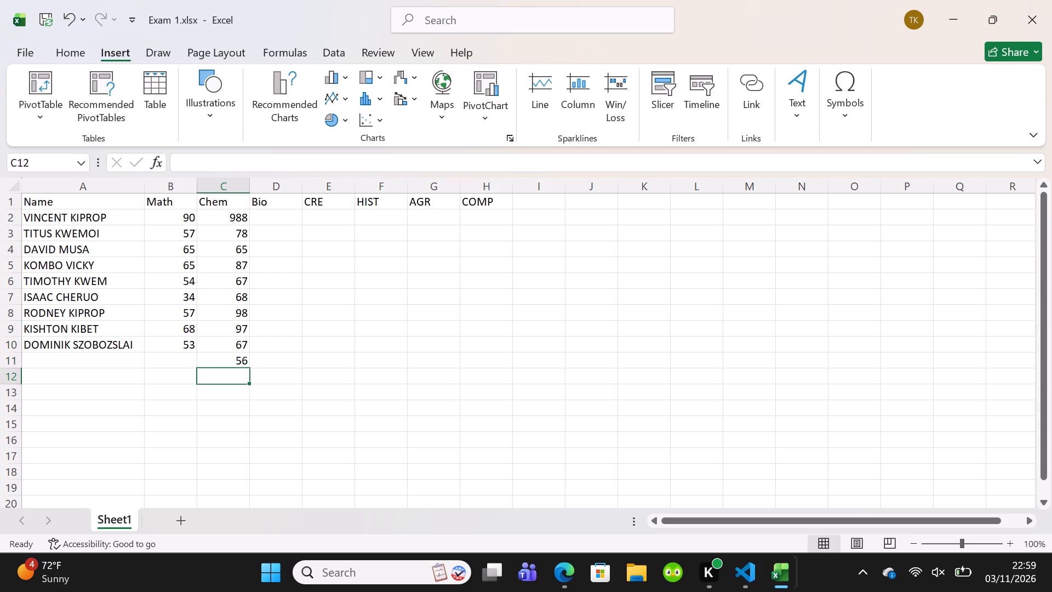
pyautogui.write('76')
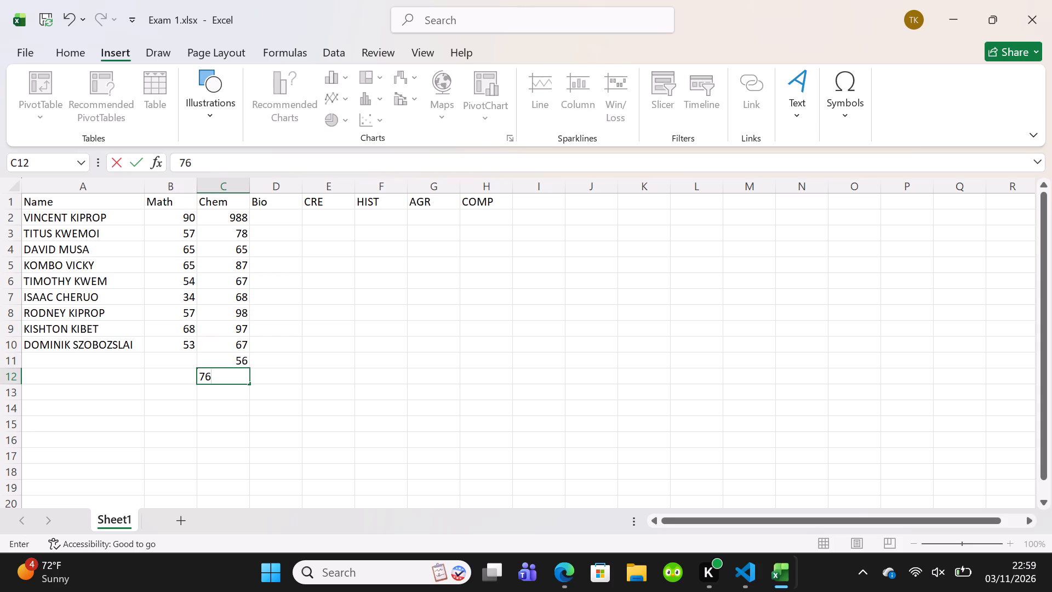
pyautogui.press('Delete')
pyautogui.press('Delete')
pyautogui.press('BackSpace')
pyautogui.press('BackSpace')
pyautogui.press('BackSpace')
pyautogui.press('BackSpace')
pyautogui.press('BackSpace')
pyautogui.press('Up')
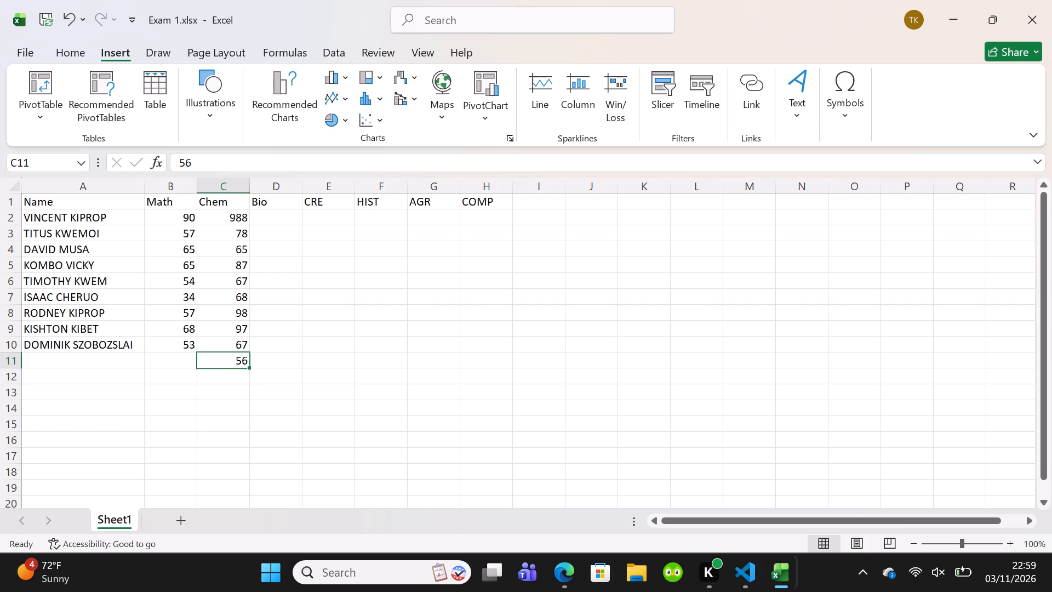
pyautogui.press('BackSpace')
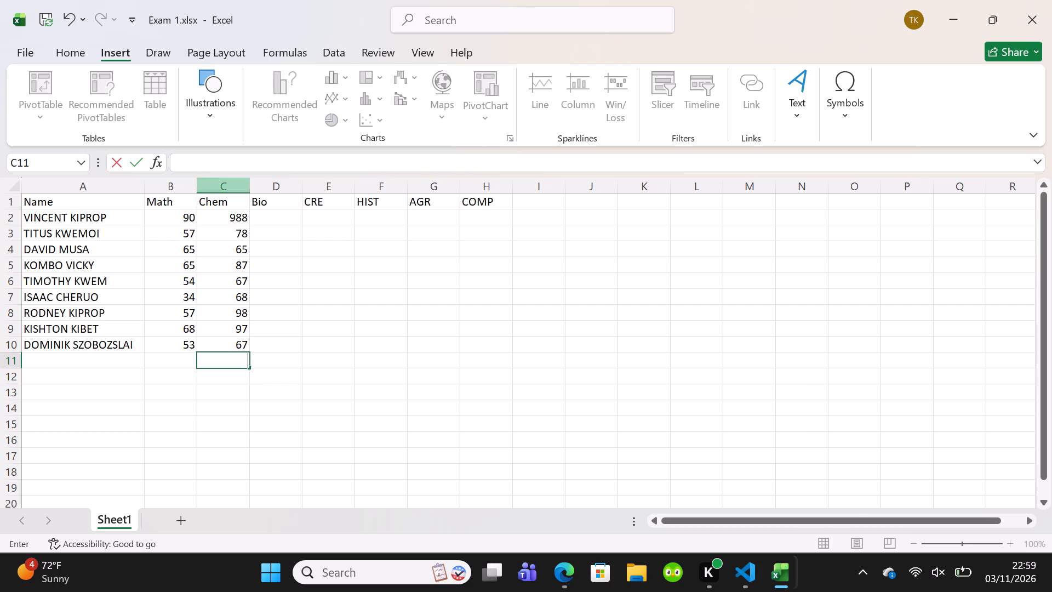
# Correct the first student's Chem mark in cell C2 to 67.
pyautogui.click(232, 217)
pyautogui.press('BackSpace')
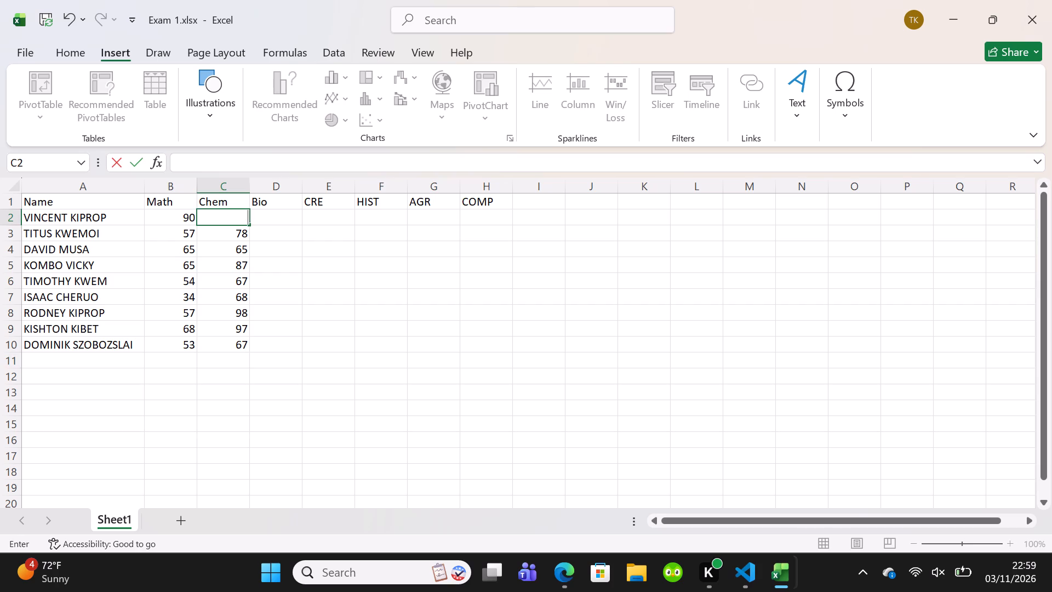
pyautogui.write('67')
# Enter the Bio marks in cells D2 to D10: 67, 67, 56, 56, 76, 76, 56, 45 and 65.
pyautogui.click(265, 215)
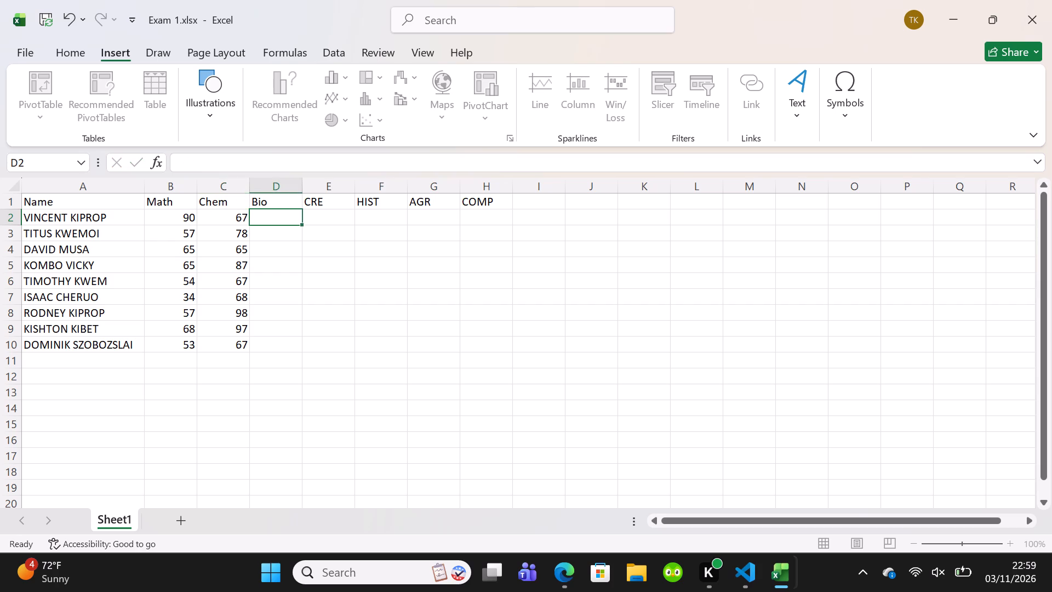
pyautogui.write('67')
pyautogui.press('Return')
pyautogui.write('67')
pyautogui.press('Return')
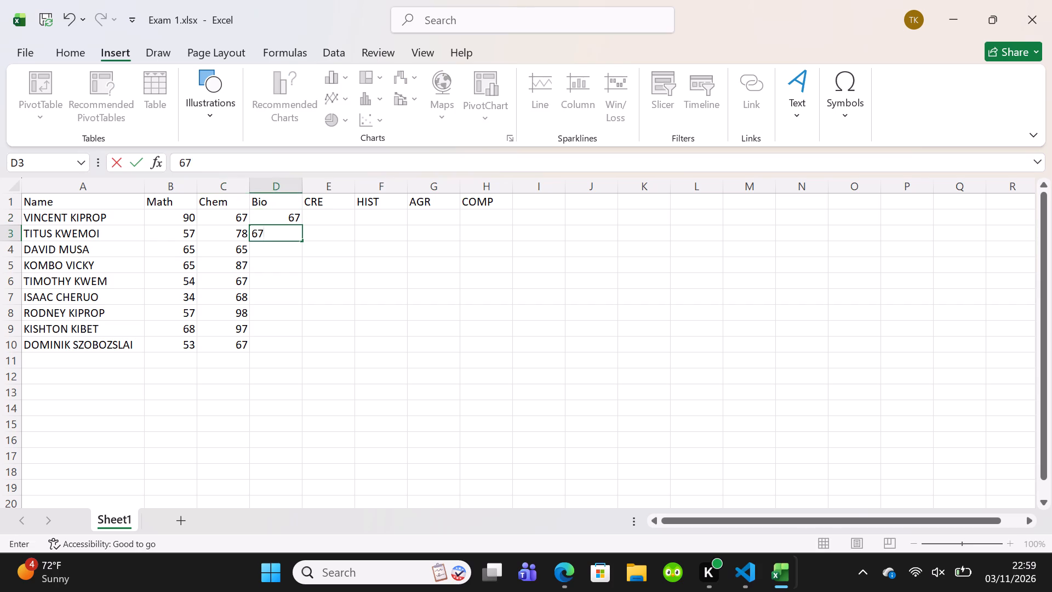
pyautogui.write('56')
pyautogui.press('Return')
pyautogui.write('56')
pyautogui.press('Return')
pyautogui.write('76')
pyautogui.press('Return')
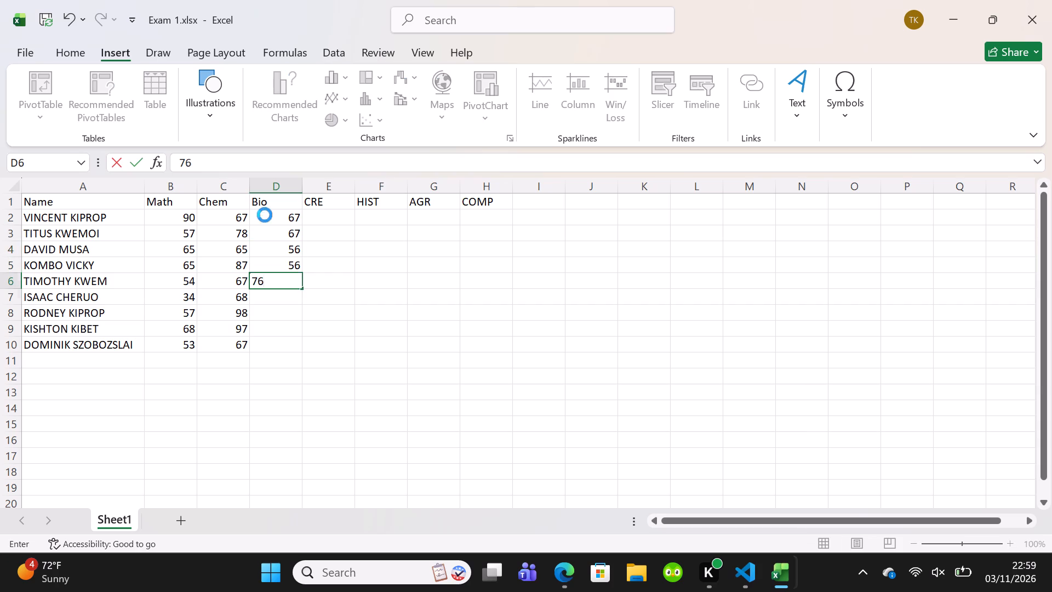
pyautogui.write('76')
pyautogui.press('Return')
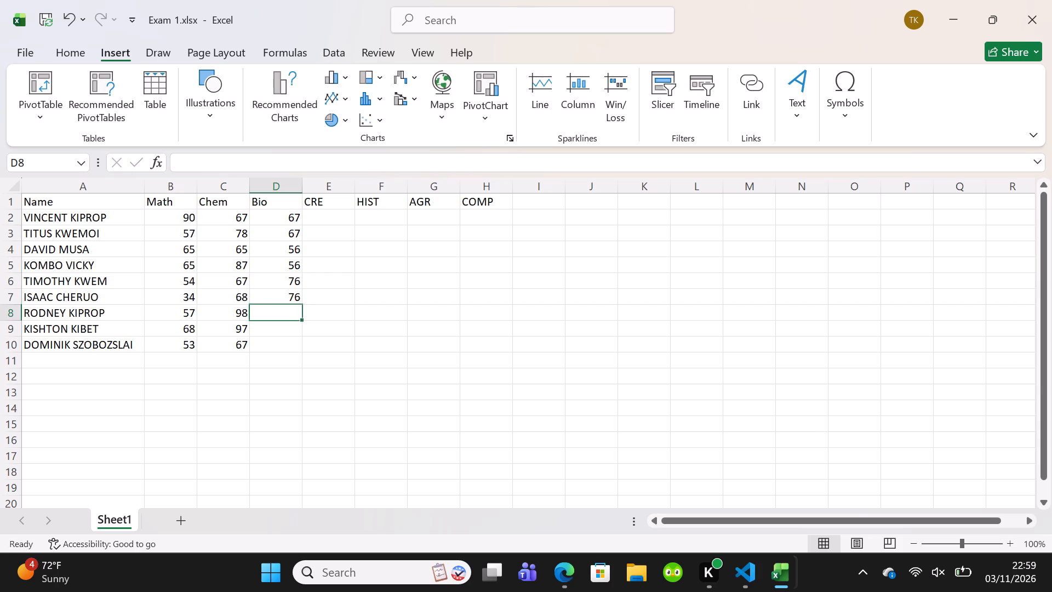
pyautogui.write('56')
pyautogui.press('Return')
pyautogui.write('45')
pyautogui.press('Return')
pyautogui.write('65')
pyautogui.press('Return')
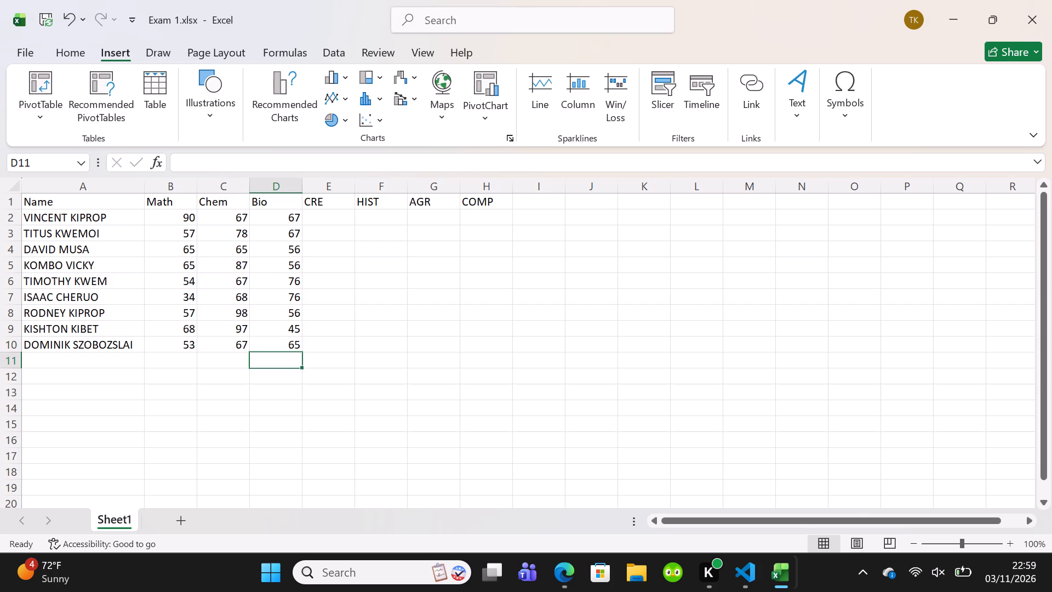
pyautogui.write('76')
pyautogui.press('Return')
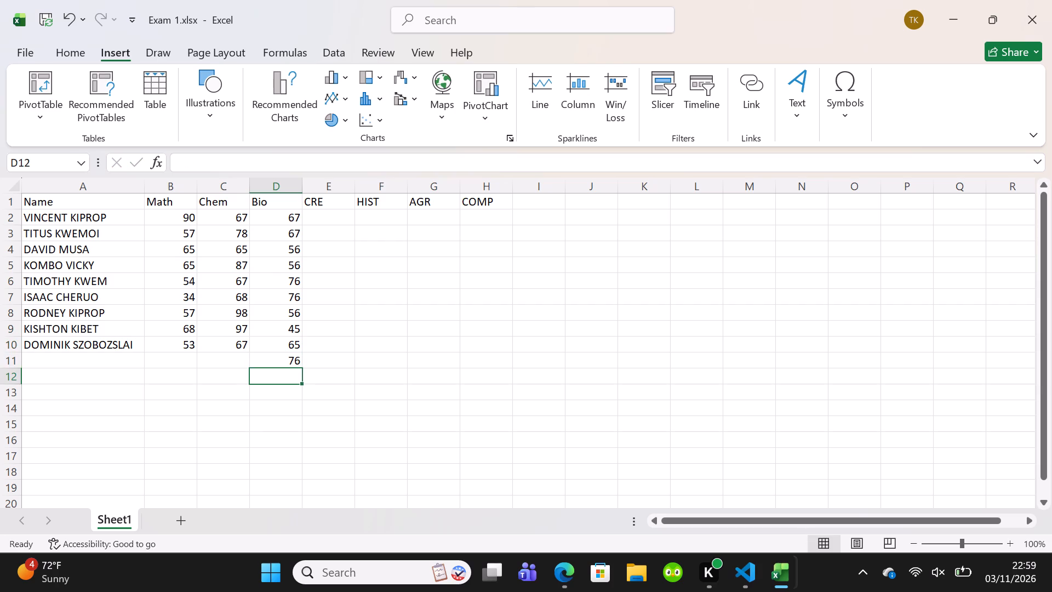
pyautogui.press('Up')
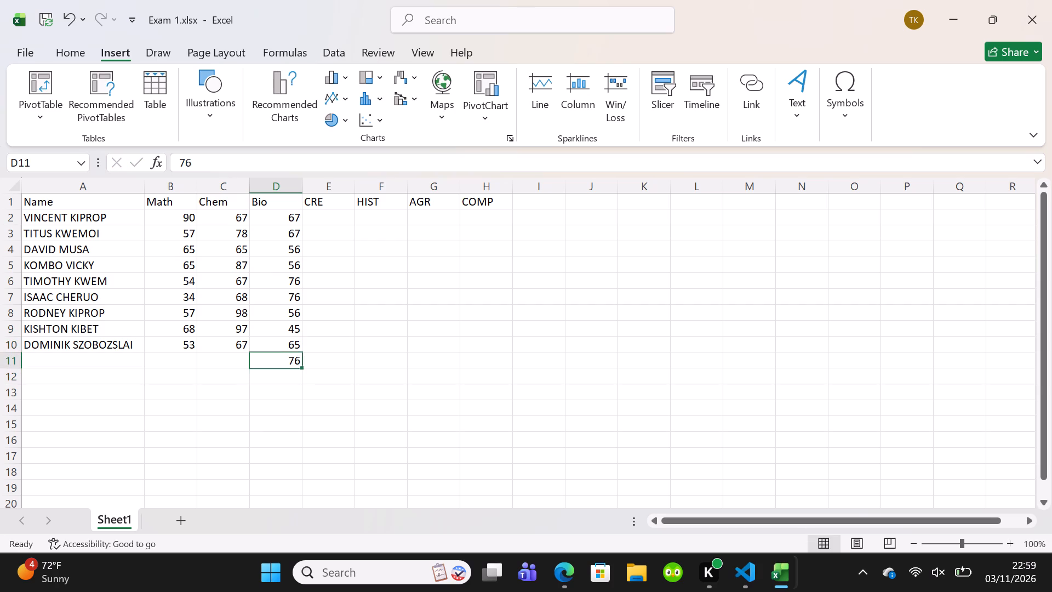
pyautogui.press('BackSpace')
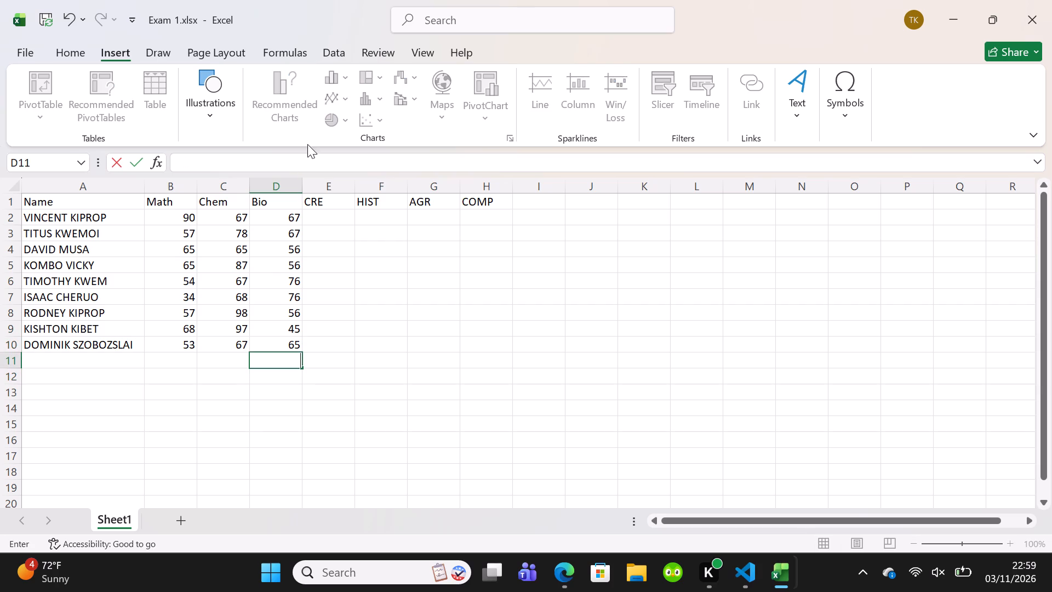
# Enter the CRE marks in cells E2 to E10: 87, 56, 55, 45, 45, 7, 56, 56 and 56.
pyautogui.click(343, 215)
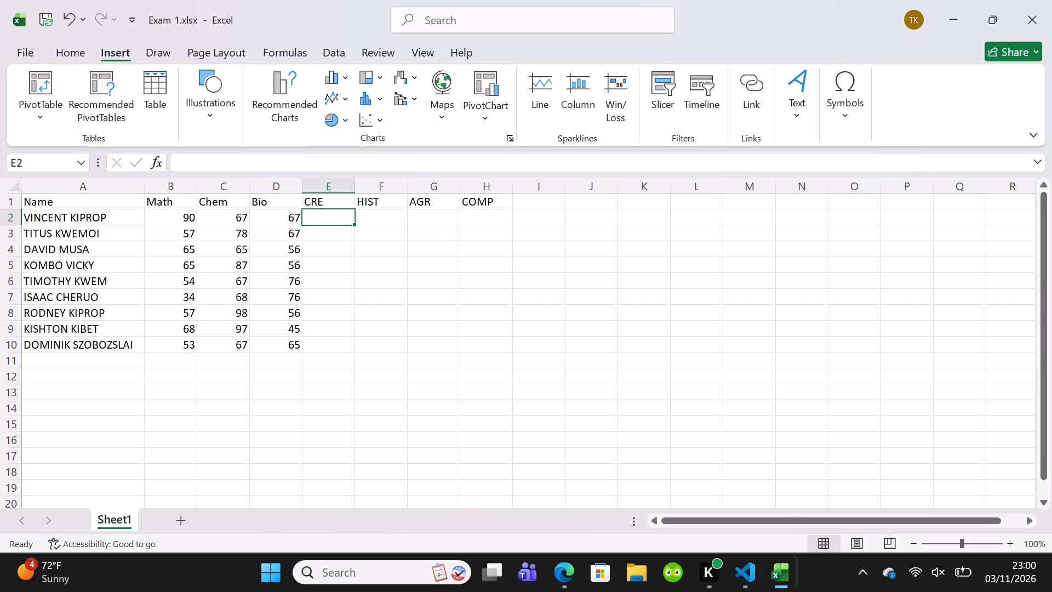
pyautogui.write('87')
pyautogui.press('Return')
pyautogui.write('56')
pyautogui.press('Return')
pyautogui.write('55')
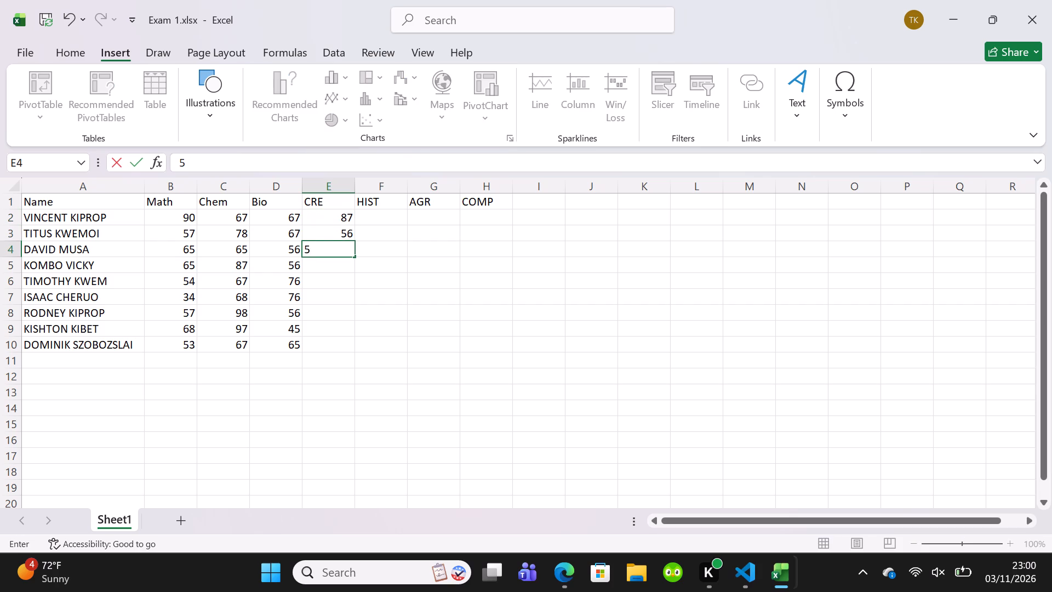
pyautogui.press('Return')
pyautogui.write('45')
pyautogui.press('Return')
pyautogui.write('45')
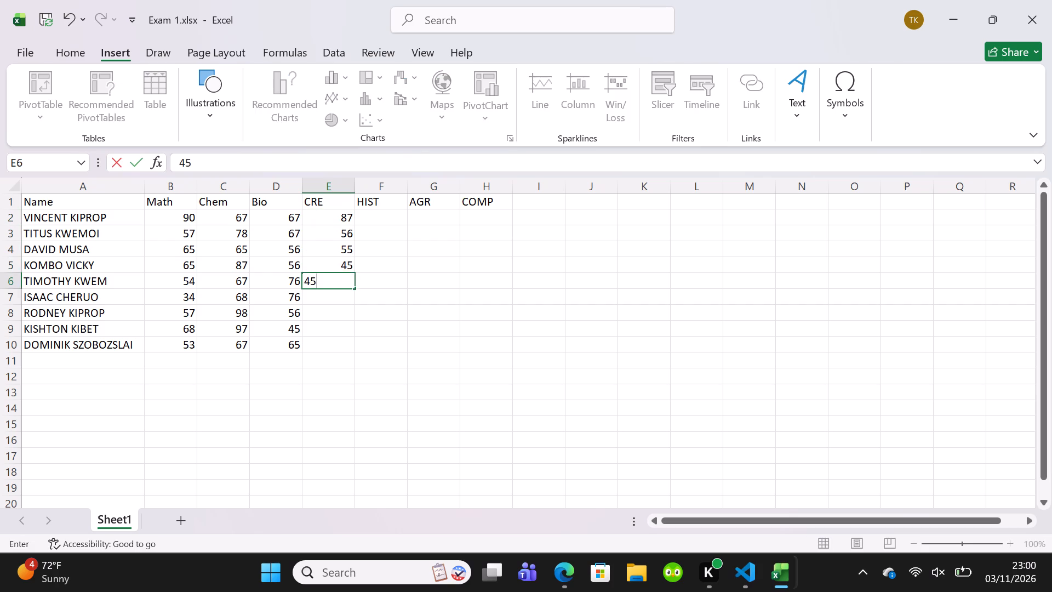
pyautogui.press('Return')
pyautogui.press('7')
pyautogui.press('Return')
pyautogui.write('56')
pyautogui.press('Return')
pyautogui.write('56')
pyautogui.press('Return')
pyautogui.write('56')
# Enter the HIST marks in cells F2 to F10: 45, 65, 45, 75, 56, 56, 56, 56 and 56.
pyautogui.click(381, 219)
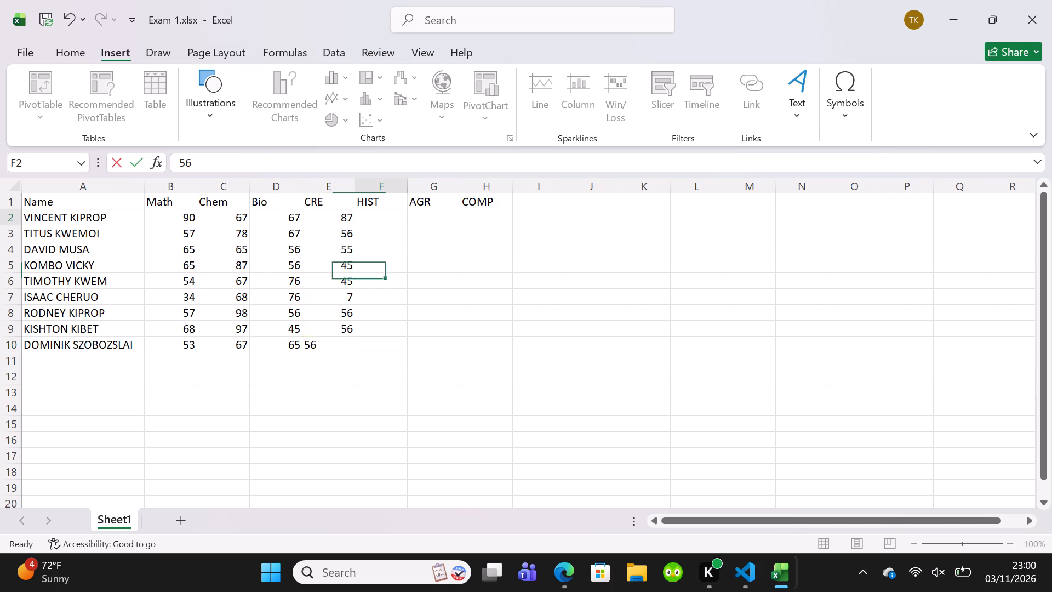
pyautogui.write('45')
pyautogui.press('Return')
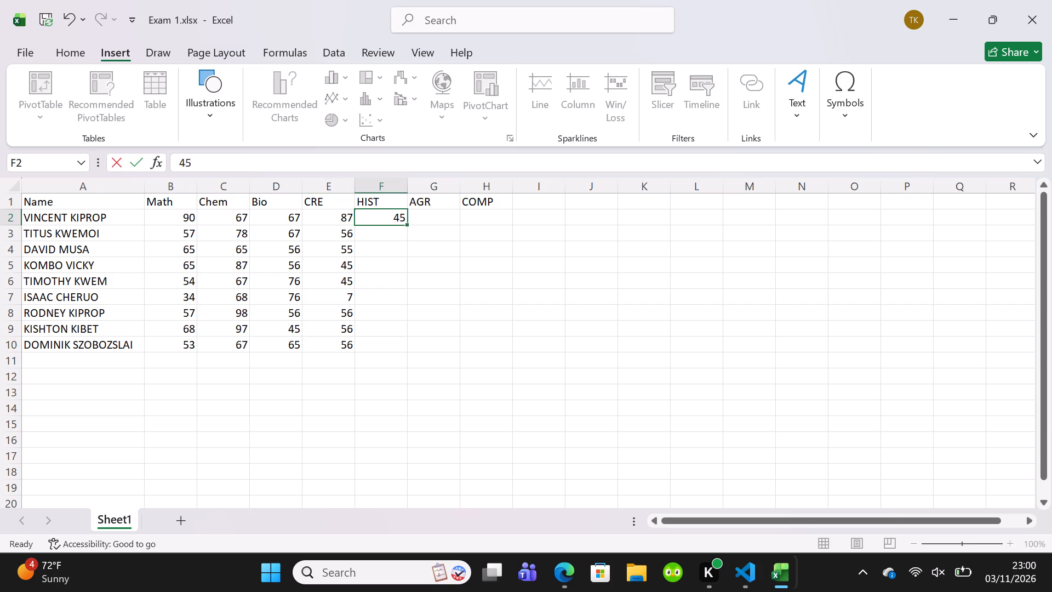
pyautogui.write('65')
pyautogui.press('Return')
pyautogui.write('45')
pyautogui.press('Return')
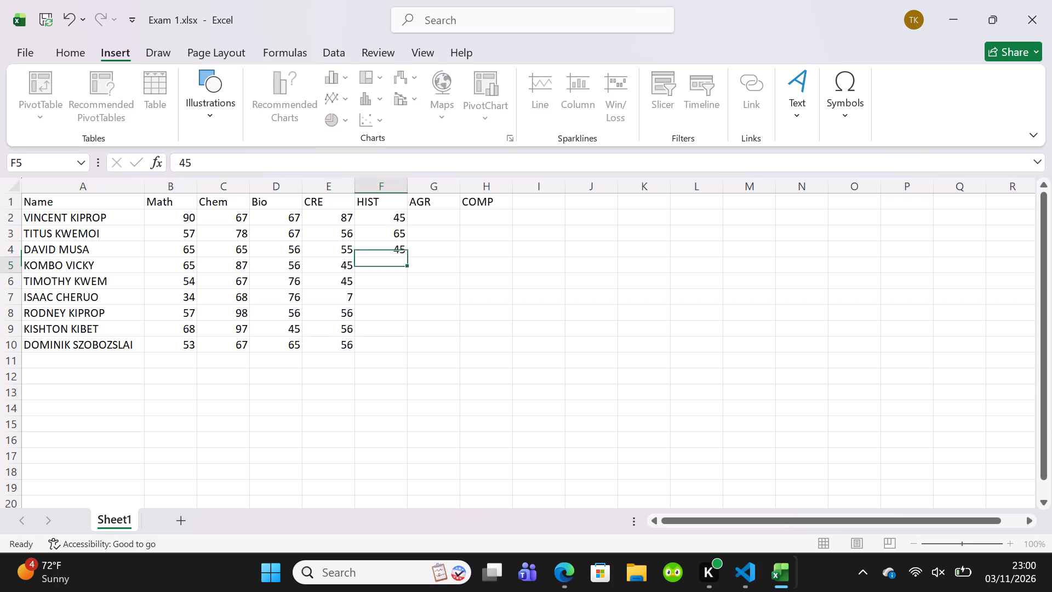
pyautogui.write('75')
pyautogui.press('Return')
pyautogui.write('56')
pyautogui.press('Return')
pyautogui.write('56')
pyautogui.press('Return')
pyautogui.write('56')
pyautogui.press('Return')
pyautogui.write('56')
pyautogui.press('Return')
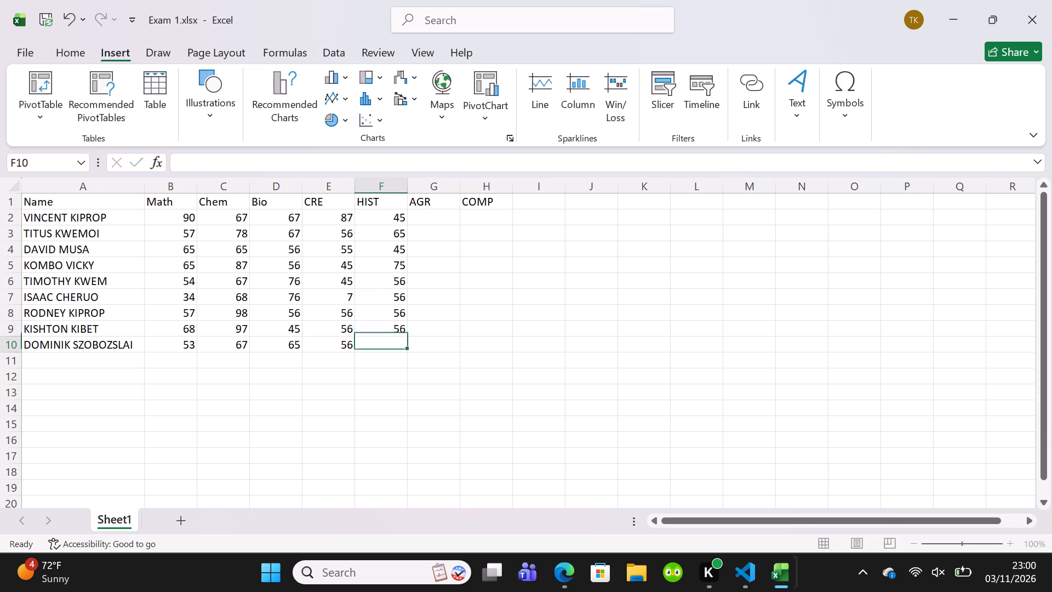
pyautogui.write('56')
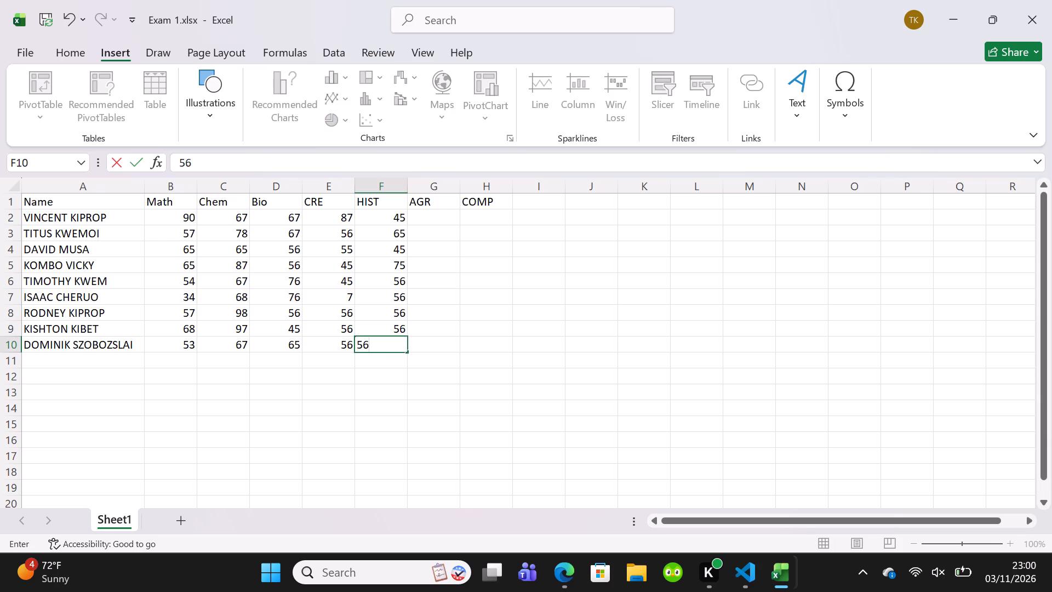
# Enter the AGR marks in cells G2 to G10: 55, 45, 45, 65, 4, 6, 56, 56 and 56.
pyautogui.click(439, 217)
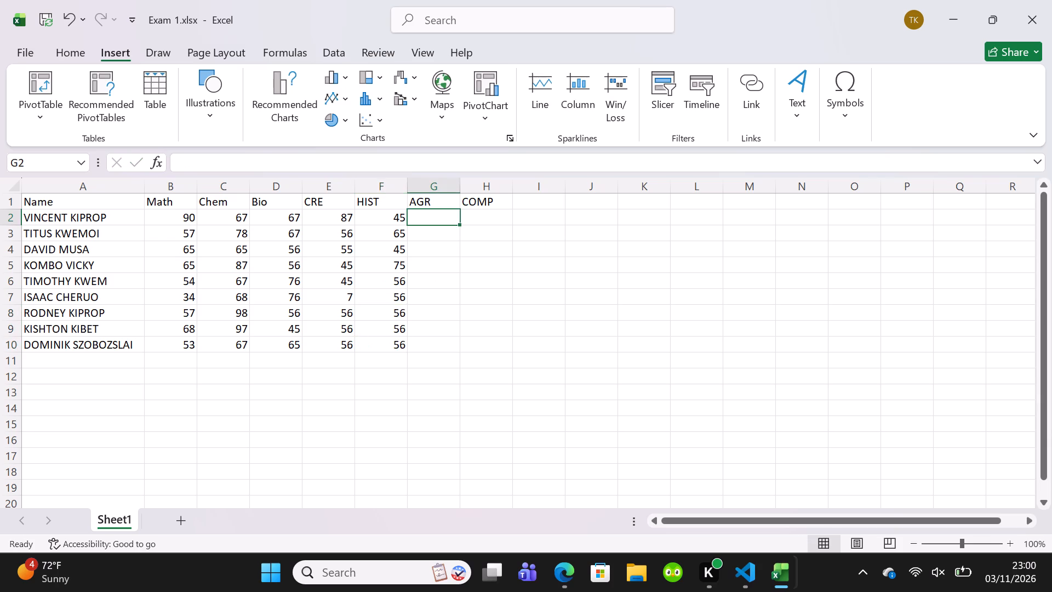
pyautogui.press('Return')
pyautogui.write('56')
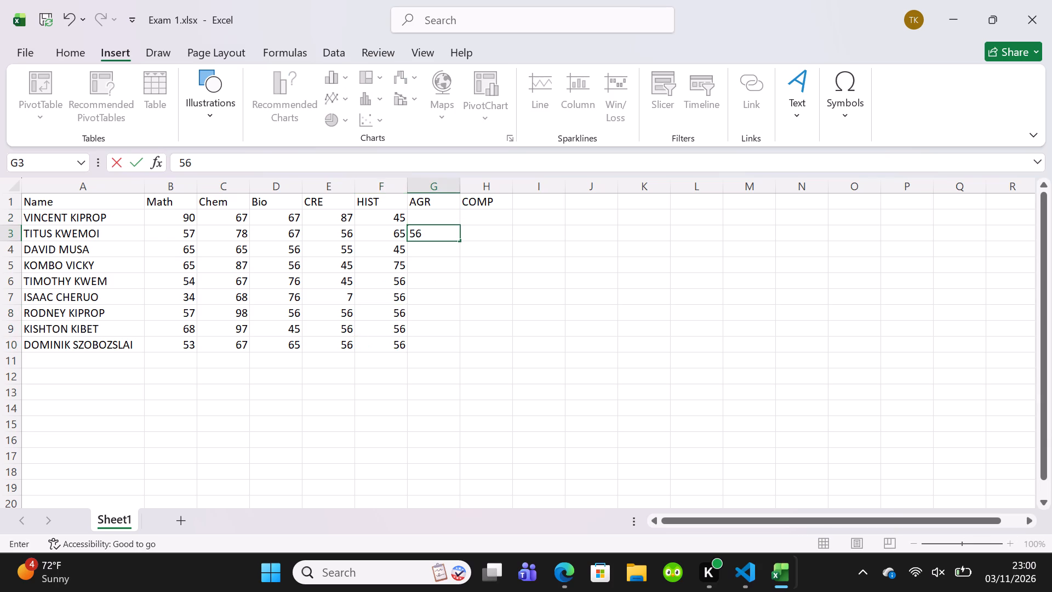
pyautogui.press('Up')
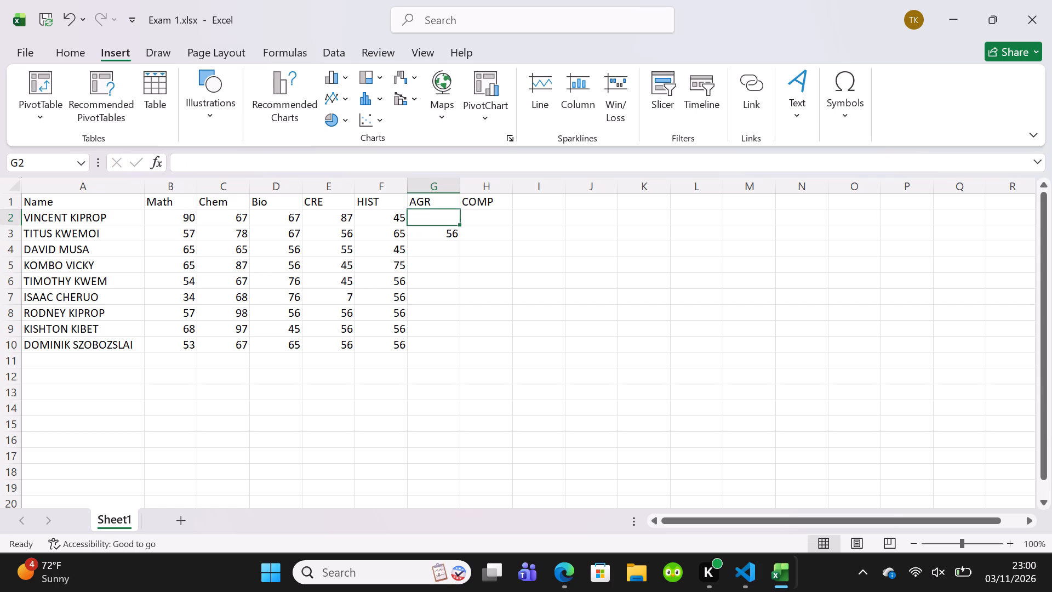
pyautogui.write('55')
pyautogui.press('Down')
pyautogui.press('4')
pyautogui.press('5')
pyautogui.press('Down')
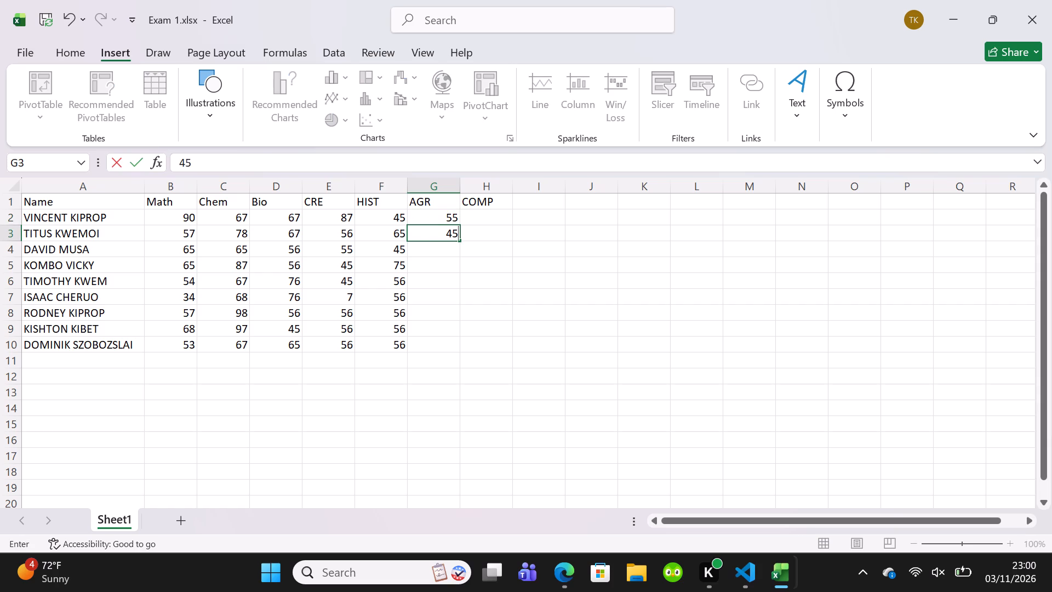
pyautogui.write('45')
pyautogui.press('Down')
pyautogui.write('65')
pyautogui.press('Down')
pyautogui.press('4')
pyautogui.press('Down')
pyautogui.press('6')
pyautogui.press('Down')
pyautogui.write('56')
pyautogui.press('Down')
pyautogui.write('56')
pyautogui.press('Down')
pyautogui.write('56')
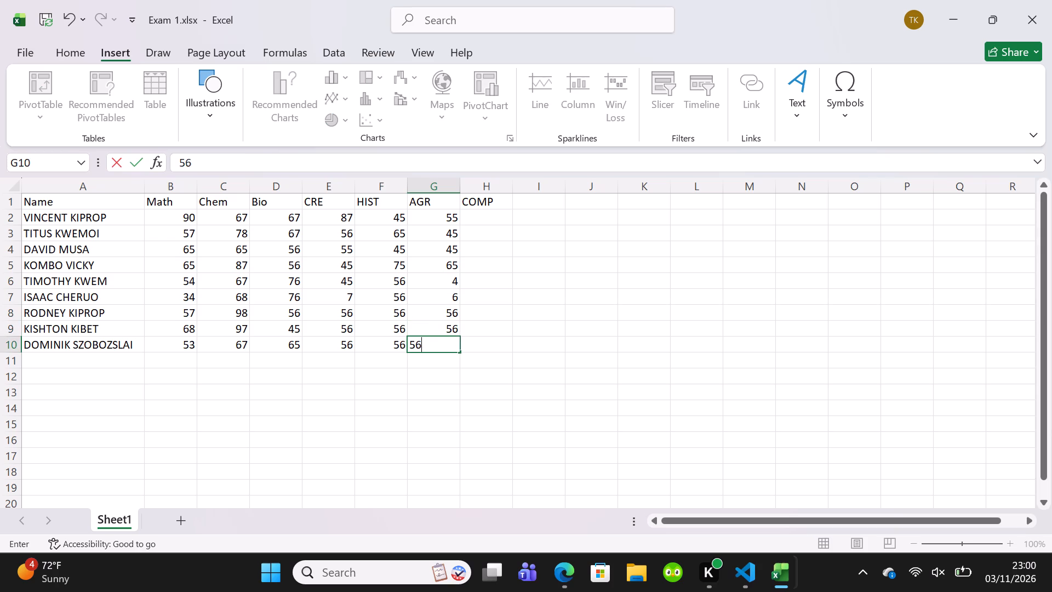
pyautogui.press('Down')
pyautogui.press('5')
pyautogui.press('BackSpace')
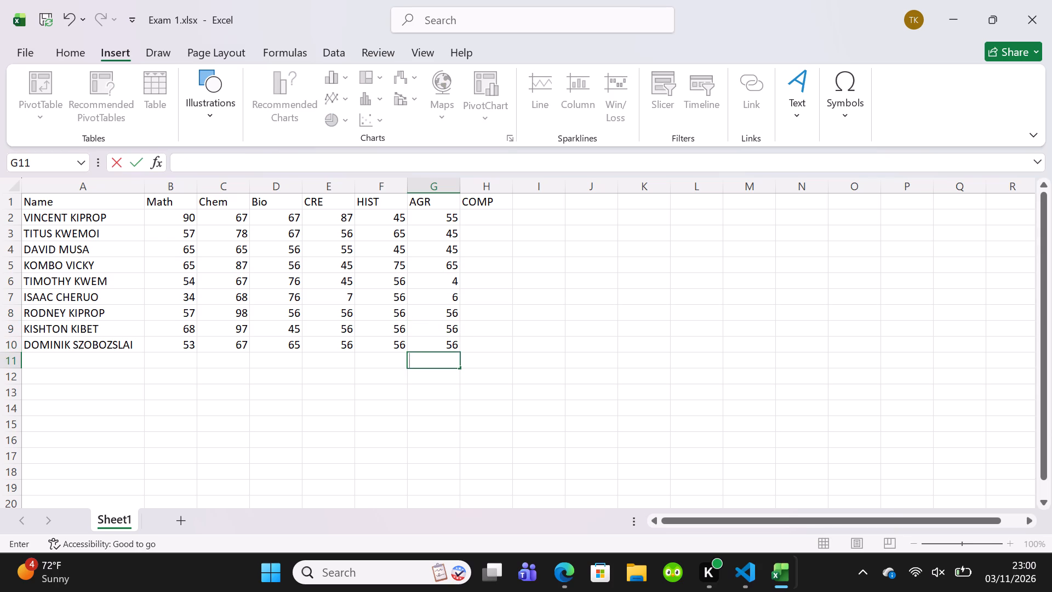
# Enter the COMP marks in cells H2 to H5: 65, 65, 445 and 56.
pyautogui.click(491, 214)
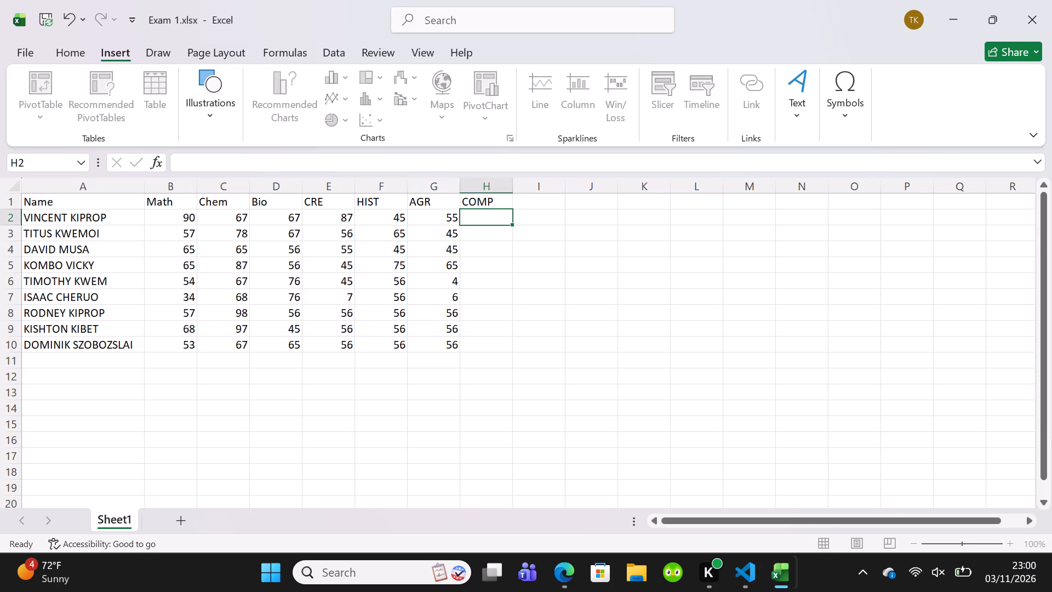
pyautogui.write('65')
pyautogui.press('Down')
pyautogui.write('65')
pyautogui.press('Down')
pyautogui.write('445')
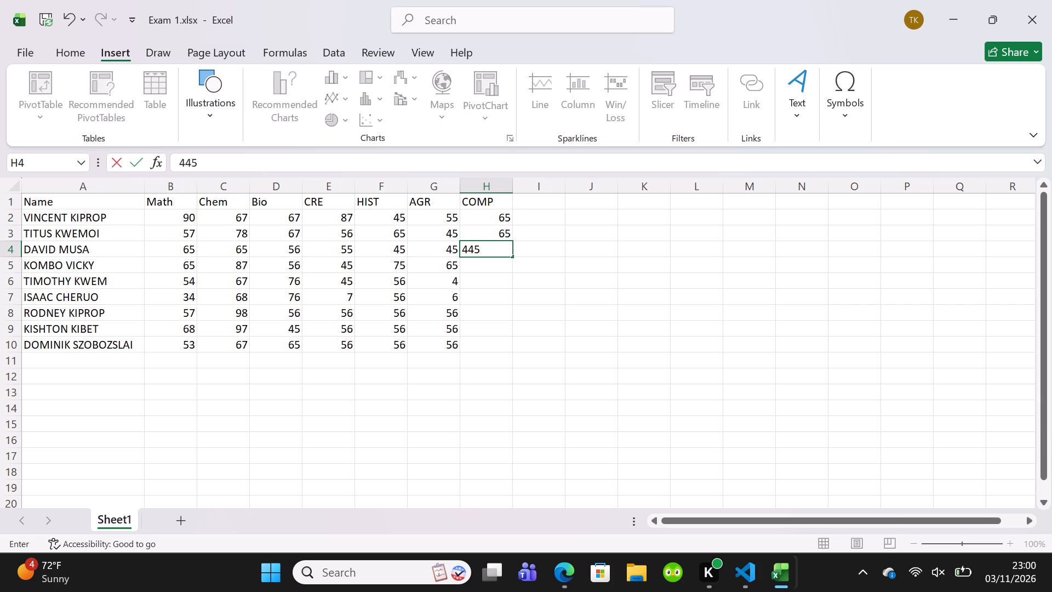
pyautogui.press('Down')
pyautogui.write('56')
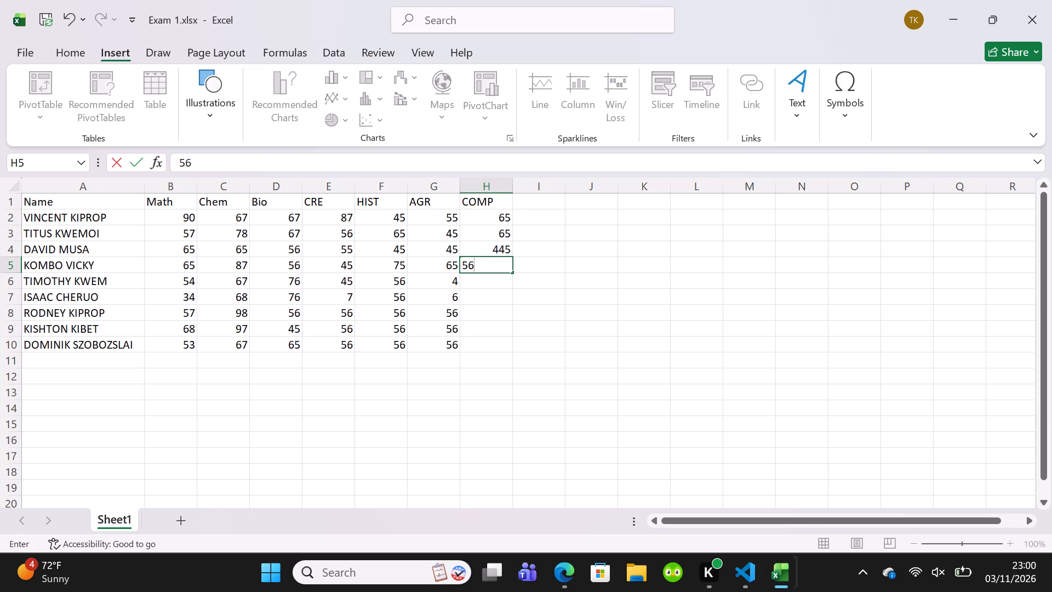
# Correct the third student's COMP mark in cell H4 to 77.
pyautogui.press('Up')
pyautogui.write('77')
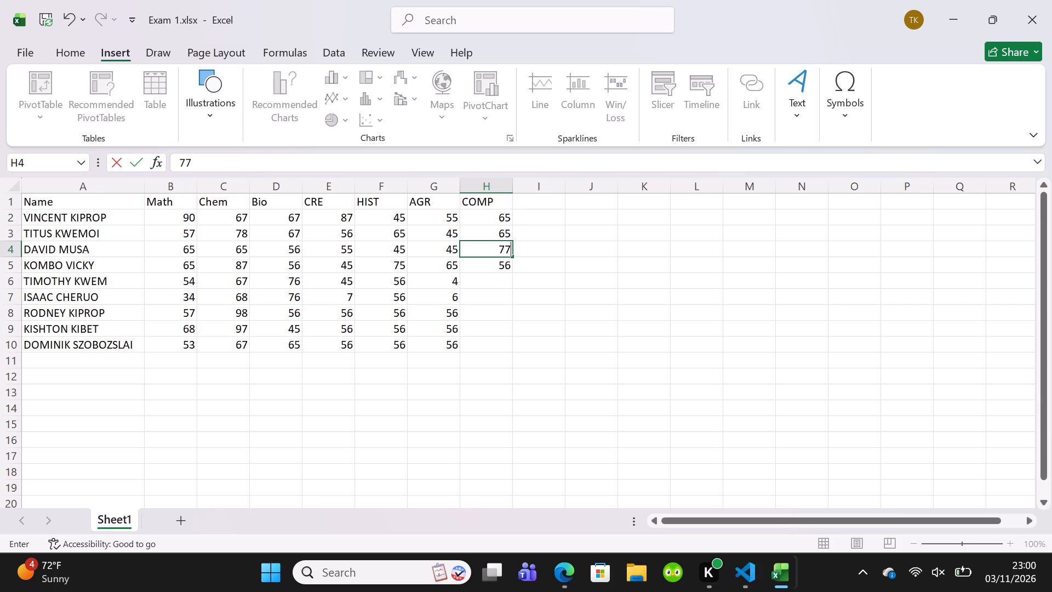
pyautogui.press('Down')
# Enter the remaining COMP marks in cells H6 to H10: 56, 45, 76, 57 and 76.
pyautogui.press('Down')
pyautogui.write('56')
pyautogui.press('Down')
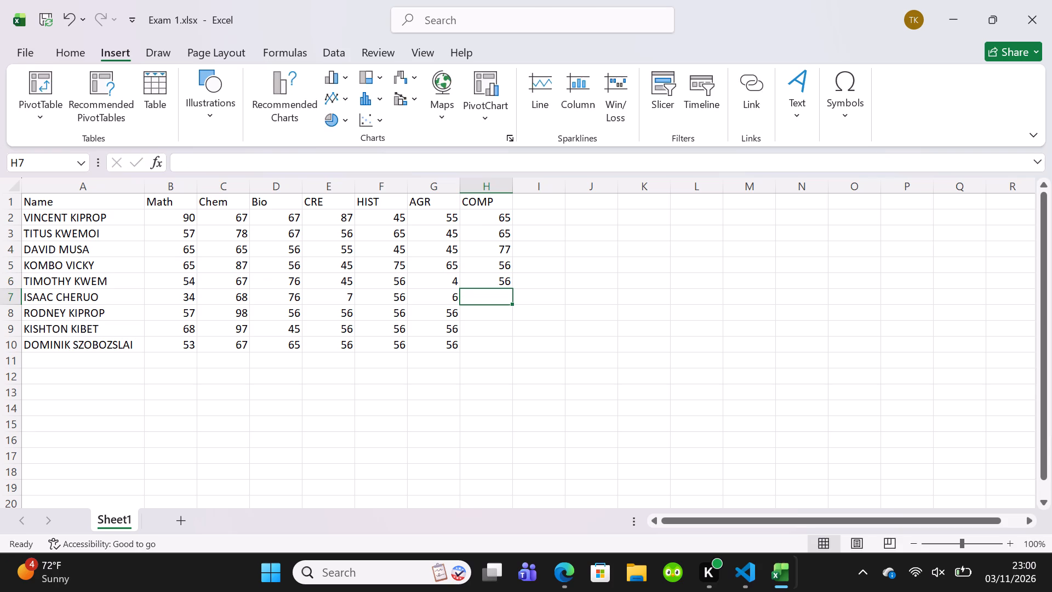
pyautogui.write('45')
pyautogui.press('Down')
pyautogui.write('76')
pyautogui.press('Down')
pyautogui.write('57')
pyautogui.press('Down')
pyautogui.write('76')
pyautogui.press('Down')
pyautogui.press('5')
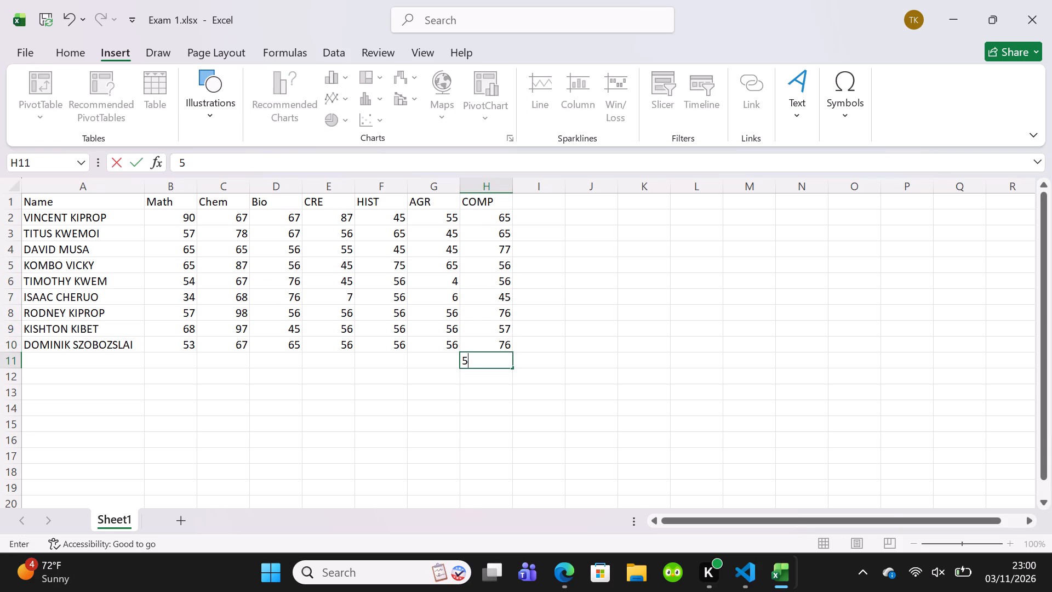
pyautogui.press('BackSpace')
# Save the workbook with the completed marks.
pyautogui.hotkey('ctrl', 's')
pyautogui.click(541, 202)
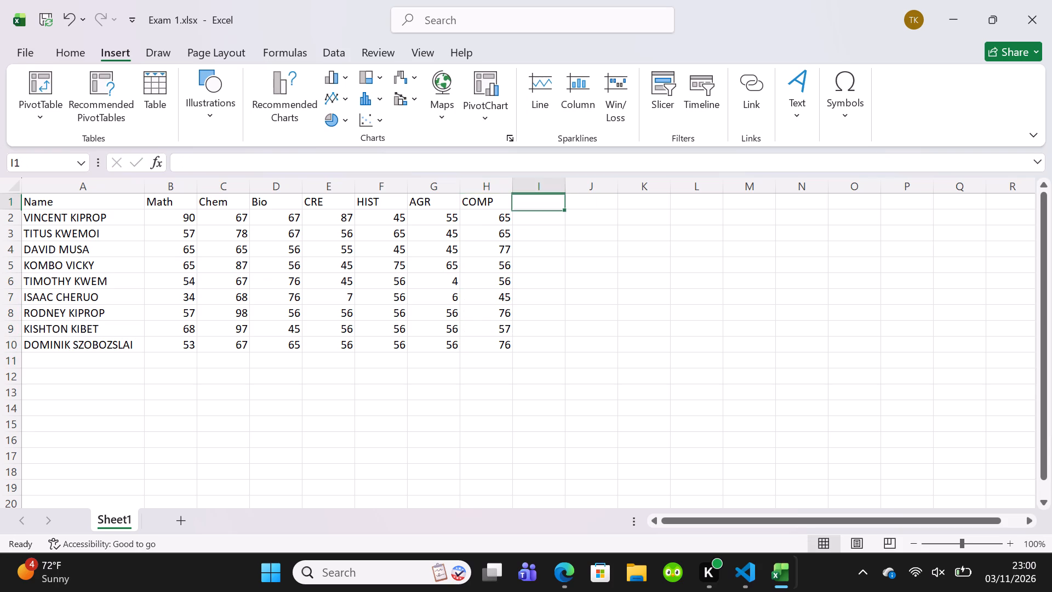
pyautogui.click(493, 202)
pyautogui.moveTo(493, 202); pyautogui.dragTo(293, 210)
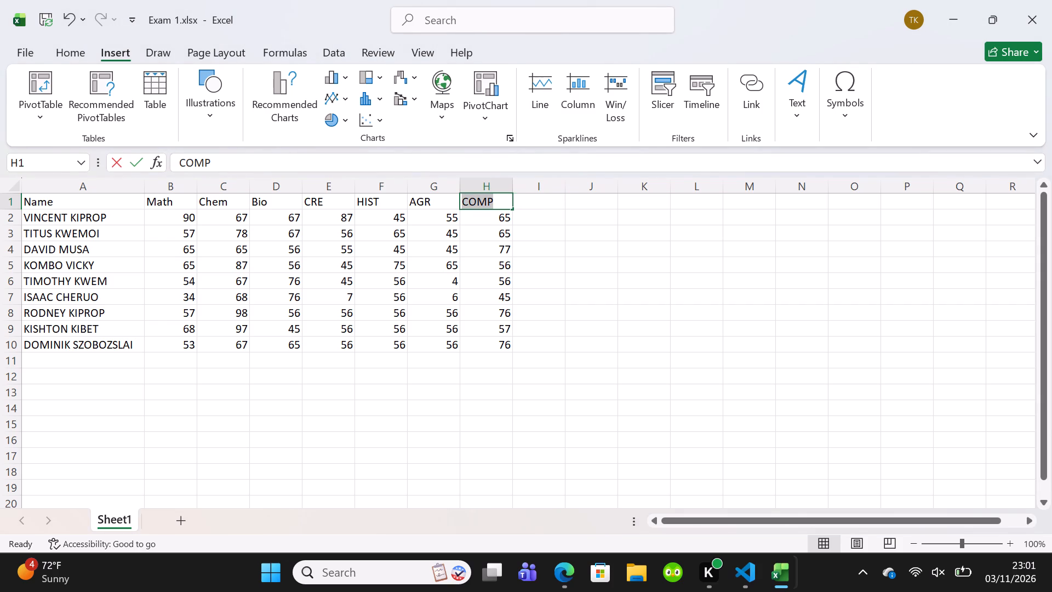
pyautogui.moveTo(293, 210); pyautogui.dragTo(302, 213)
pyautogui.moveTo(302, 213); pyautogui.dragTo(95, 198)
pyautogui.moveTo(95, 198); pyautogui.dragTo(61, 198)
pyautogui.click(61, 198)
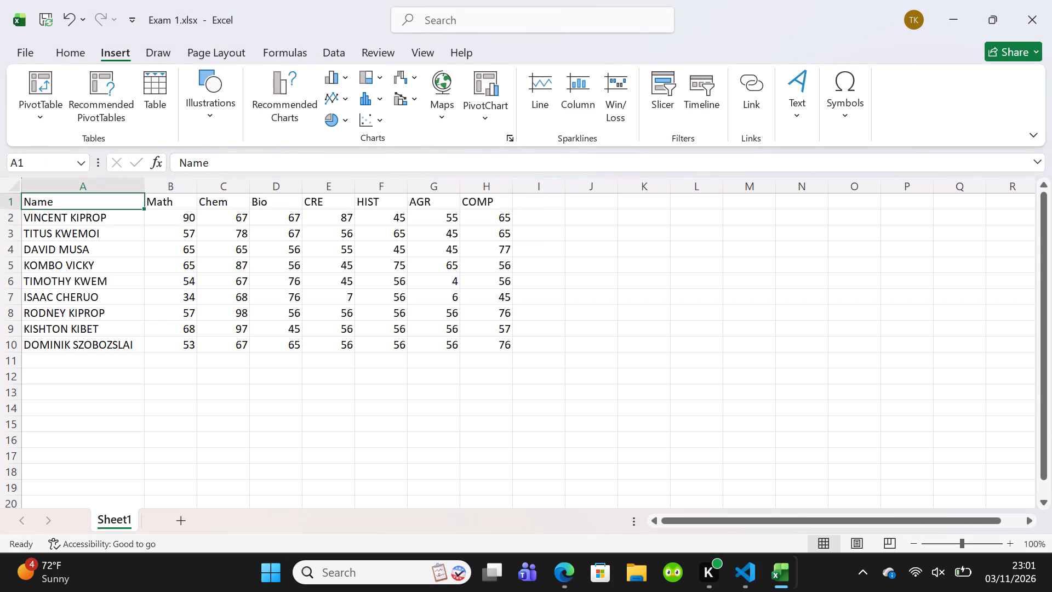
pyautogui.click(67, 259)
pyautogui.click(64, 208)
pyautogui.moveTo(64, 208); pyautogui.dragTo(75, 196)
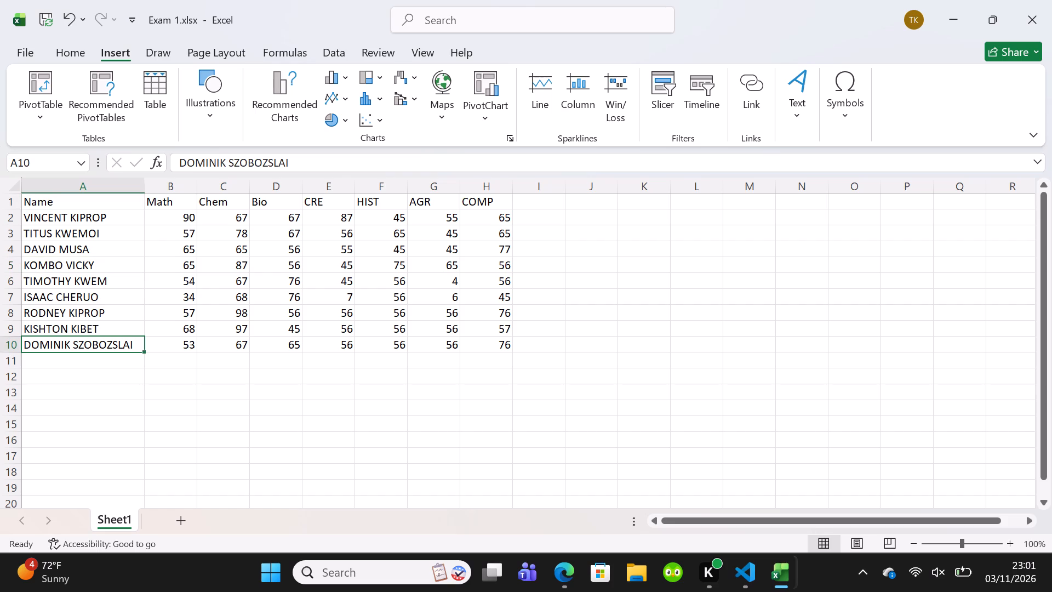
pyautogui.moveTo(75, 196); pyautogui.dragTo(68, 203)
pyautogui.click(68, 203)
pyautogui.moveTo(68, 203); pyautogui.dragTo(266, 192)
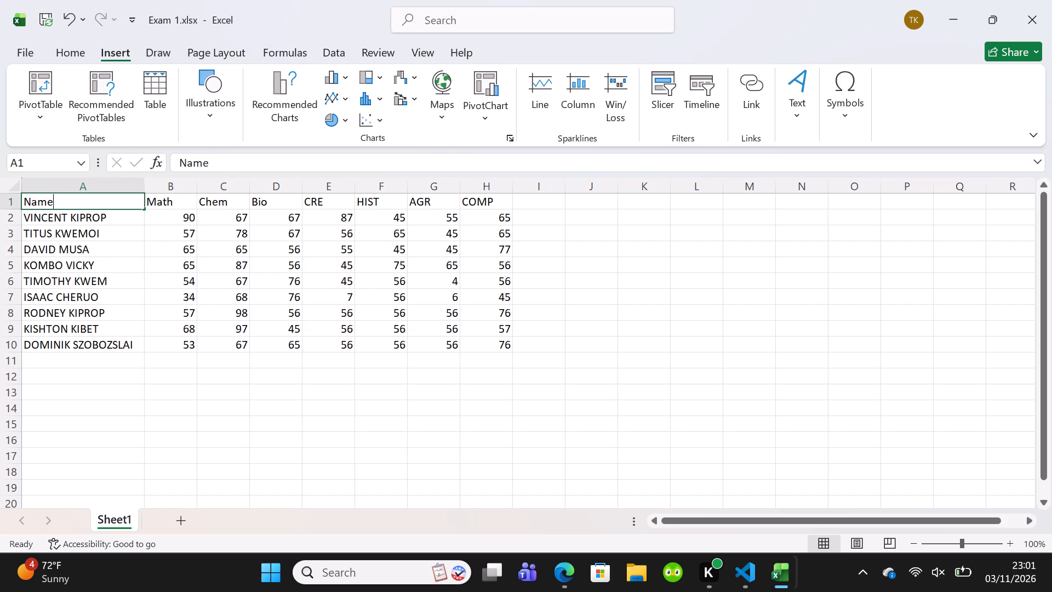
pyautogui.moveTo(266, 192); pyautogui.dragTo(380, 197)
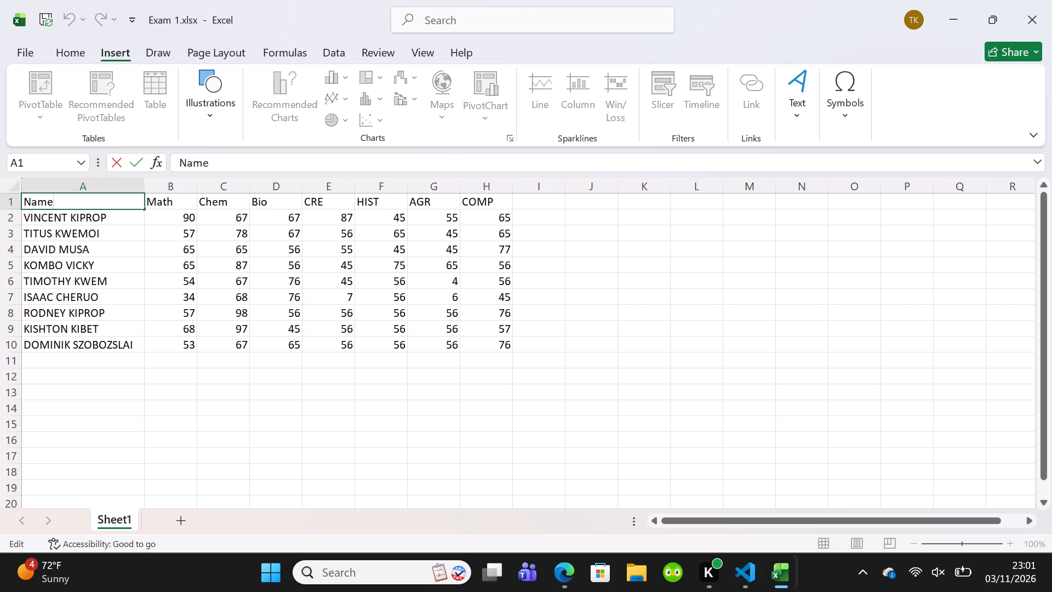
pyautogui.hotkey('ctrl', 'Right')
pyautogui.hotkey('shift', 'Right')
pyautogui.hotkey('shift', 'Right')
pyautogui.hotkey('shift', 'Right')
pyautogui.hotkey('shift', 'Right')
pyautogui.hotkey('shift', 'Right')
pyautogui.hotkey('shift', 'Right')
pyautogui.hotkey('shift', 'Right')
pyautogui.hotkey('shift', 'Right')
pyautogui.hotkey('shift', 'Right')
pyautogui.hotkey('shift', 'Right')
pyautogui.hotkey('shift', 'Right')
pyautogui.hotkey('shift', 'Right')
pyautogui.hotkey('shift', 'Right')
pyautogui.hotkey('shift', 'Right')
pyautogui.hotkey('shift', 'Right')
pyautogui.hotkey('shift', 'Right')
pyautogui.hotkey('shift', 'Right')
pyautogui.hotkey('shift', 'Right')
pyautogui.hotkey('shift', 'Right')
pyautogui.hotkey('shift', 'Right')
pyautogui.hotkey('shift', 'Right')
# Make the header row bold from Name to COMP in cells A1 to H1.
pyautogui.click(495, 198)
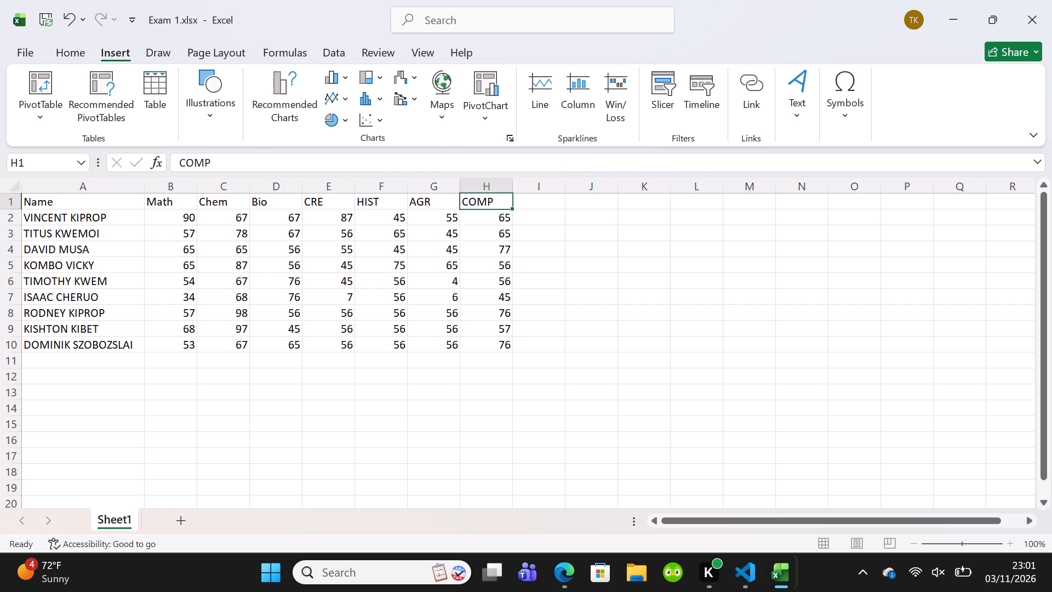
pyautogui.hotkey('shift', 'Left')
pyautogui.hotkey('shift', 'Left')
pyautogui.hotkey('shift', 'Left')
pyautogui.hotkey('shift', 'Left')
pyautogui.hotkey('shift', 'Left')
pyautogui.hotkey('shift', 'Left')
pyautogui.hotkey('shift', 'Left')
pyautogui.hotkey('shift', 'Left')
pyautogui.hotkey('shift', 'Left')
pyautogui.hotkey('shift', 'Left')
pyautogui.hotkey('shift', 'Left')
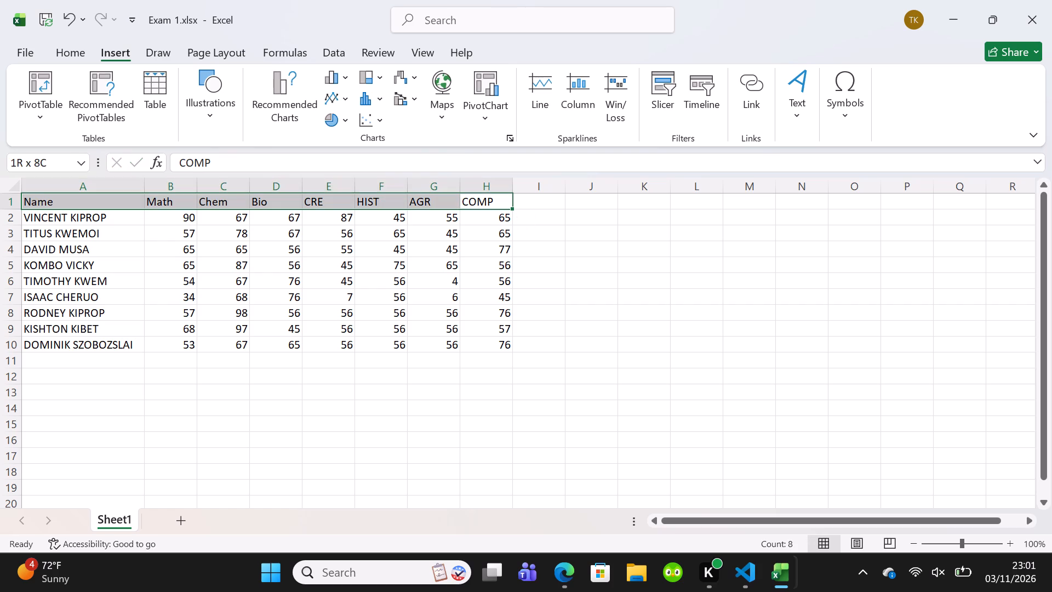
pyautogui.hotkey('ctrl', 'b')
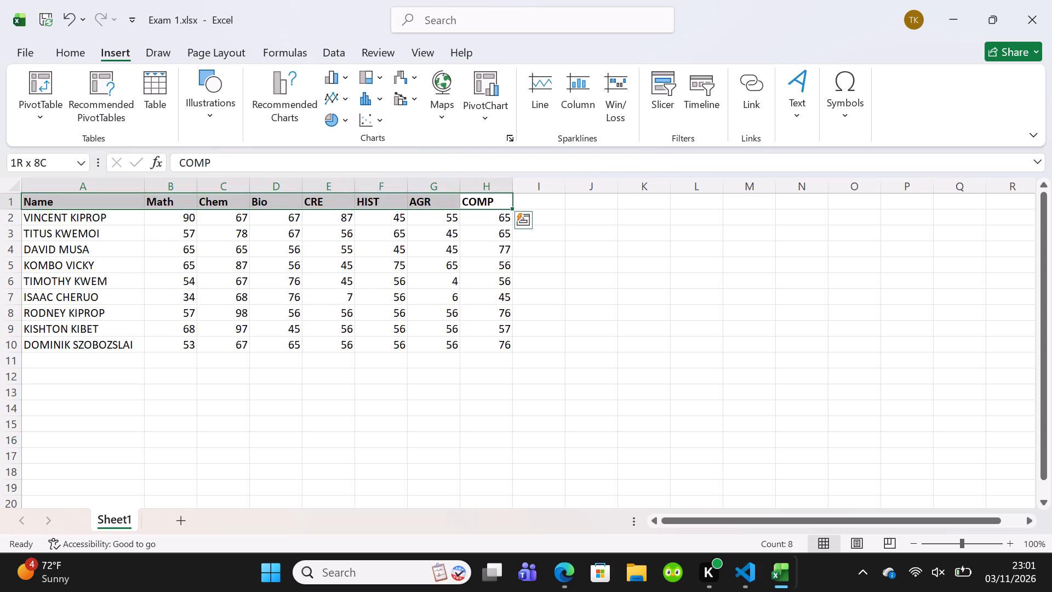
# Make the Name column bold in cells A1 to A10, including all the student names.
pyautogui.click(116, 208)
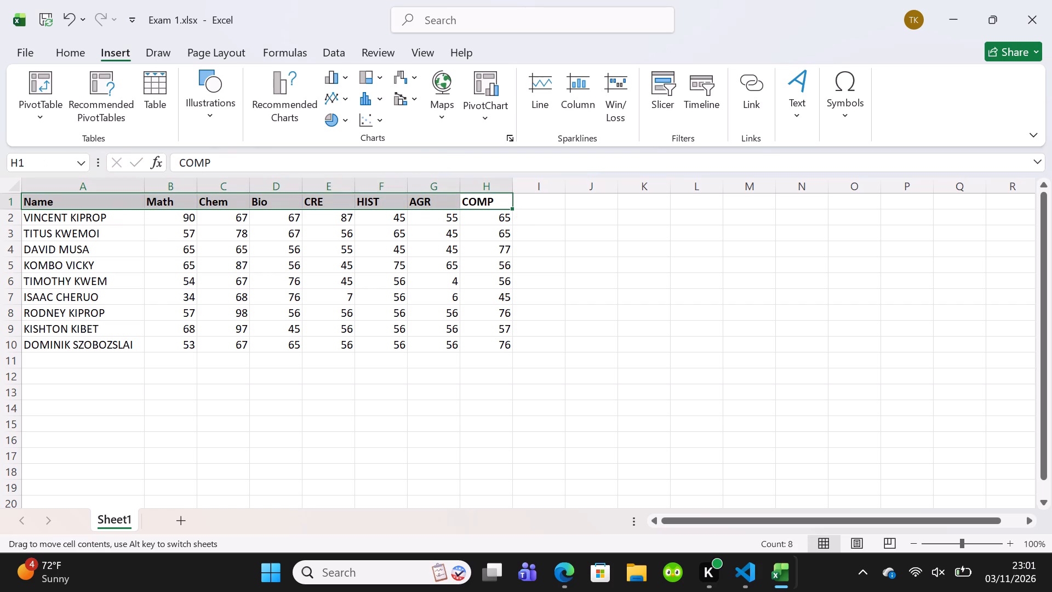
pyautogui.click(103, 197)
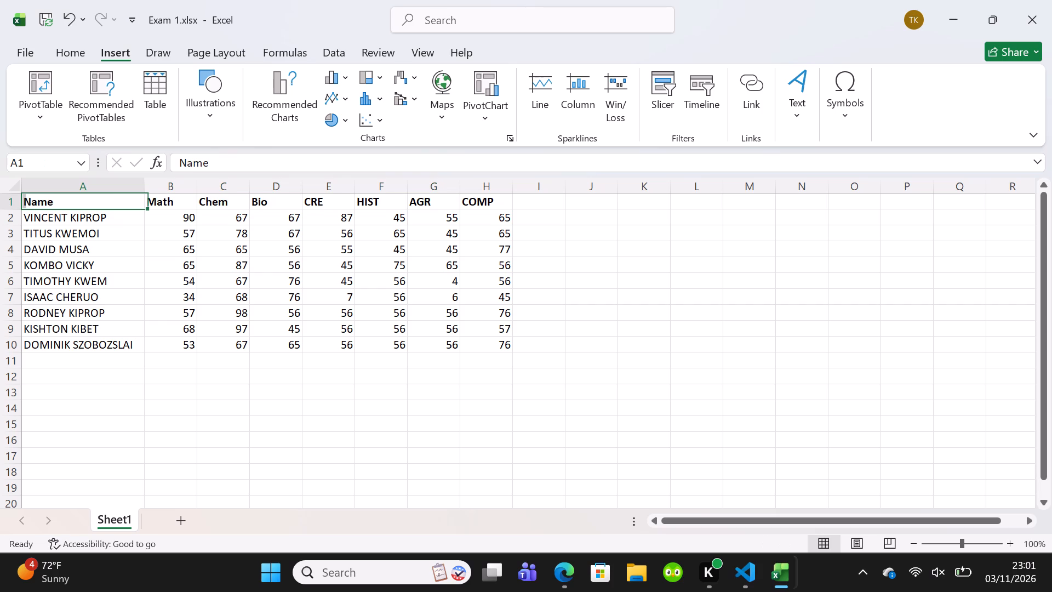
pyautogui.hotkey('ctrl', 'Down')
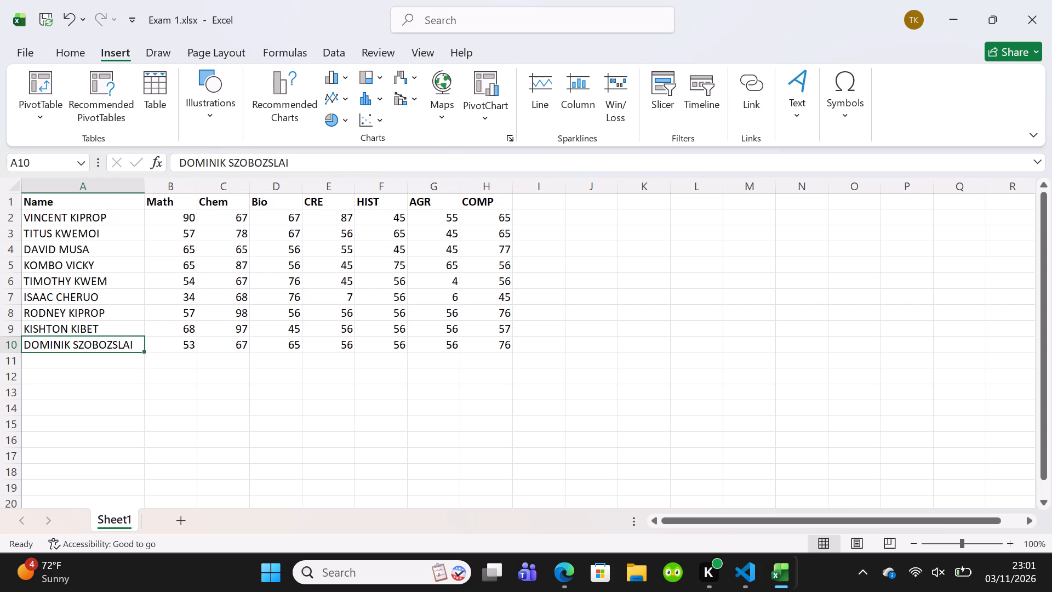
pyautogui.hotkey('shift', 'Up')
pyautogui.hotkey('shift', 'Up')
pyautogui.hotkey('shift', 'Up')
pyautogui.hotkey('shift', 'Up')
pyautogui.hotkey('shift', 'Up')
pyautogui.hotkey('shift', 'Up')
pyautogui.hotkey('shift', 'Up')
pyautogui.hotkey('shift', 'Up')
pyautogui.hotkey('shift', 'Up')
pyautogui.hotkey('shift', 'Up')
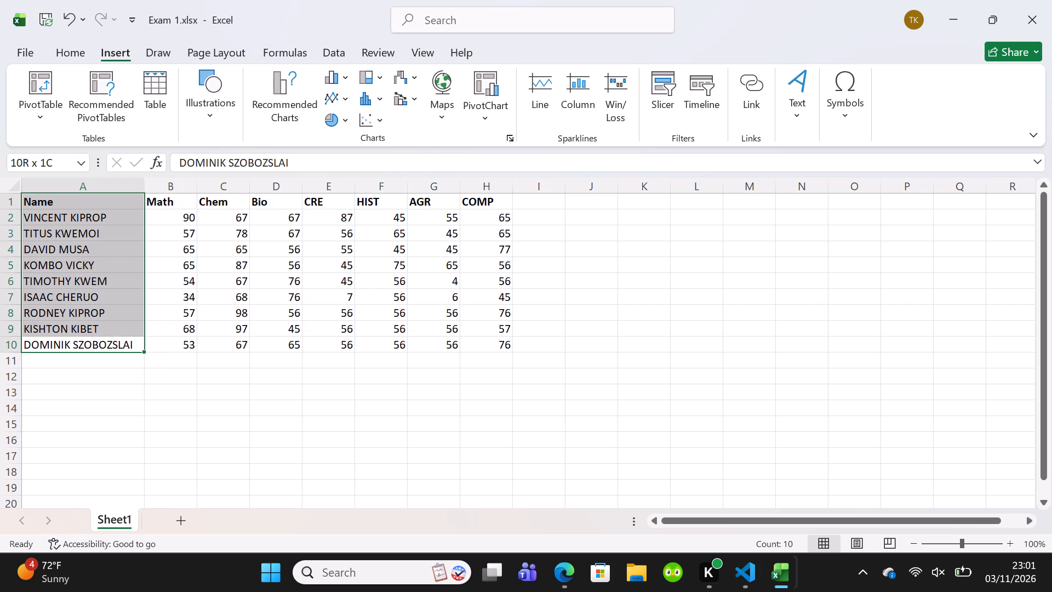
pyautogui.hotkey('ctrl', 'b')
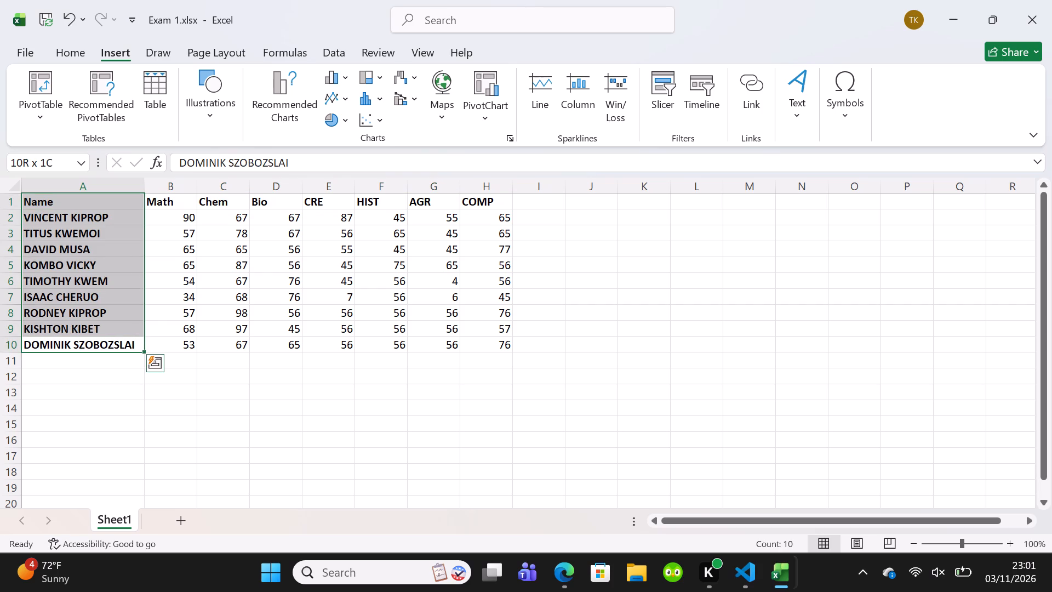
# Save the workbook with the bold formatting applied.
pyautogui.hotkey('ctrl', 's')
pyautogui.click(189, 363)
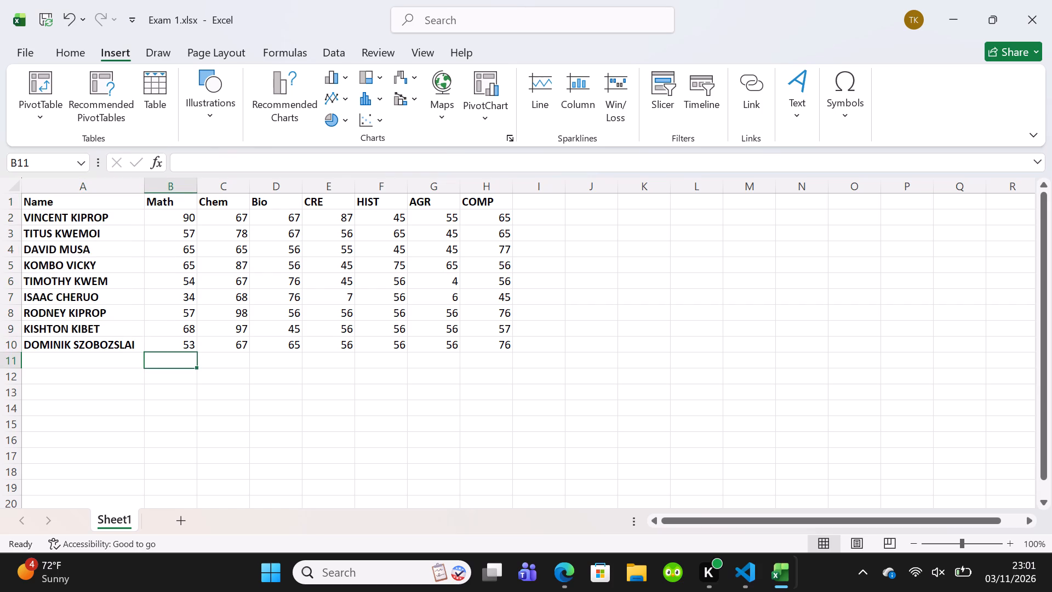
# Add the column header Total in cell I1, beside COMP.
pyautogui.click(531, 203)
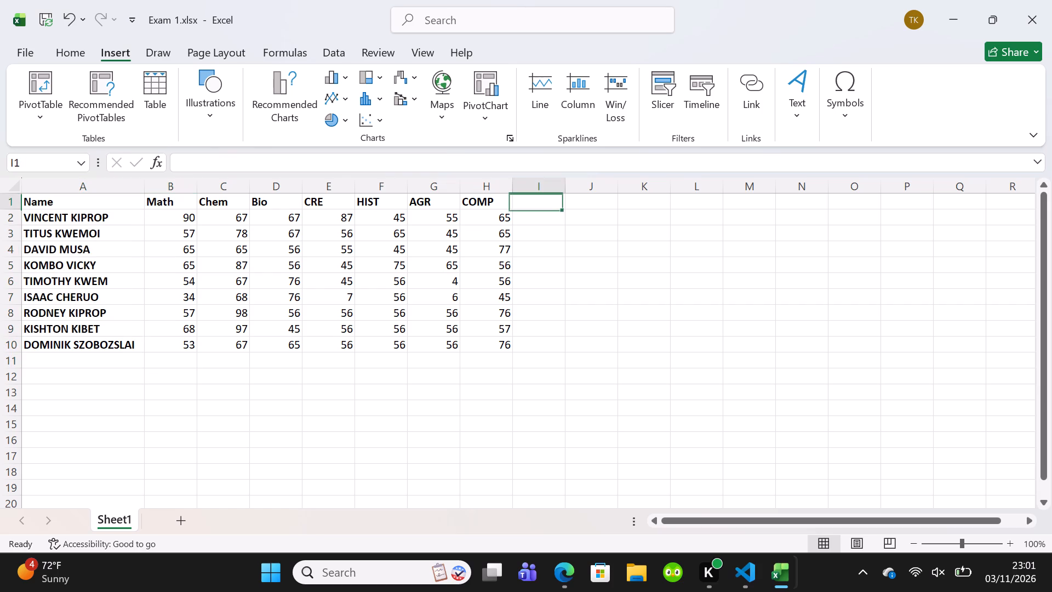
pyautogui.hotkey('shift', 't')
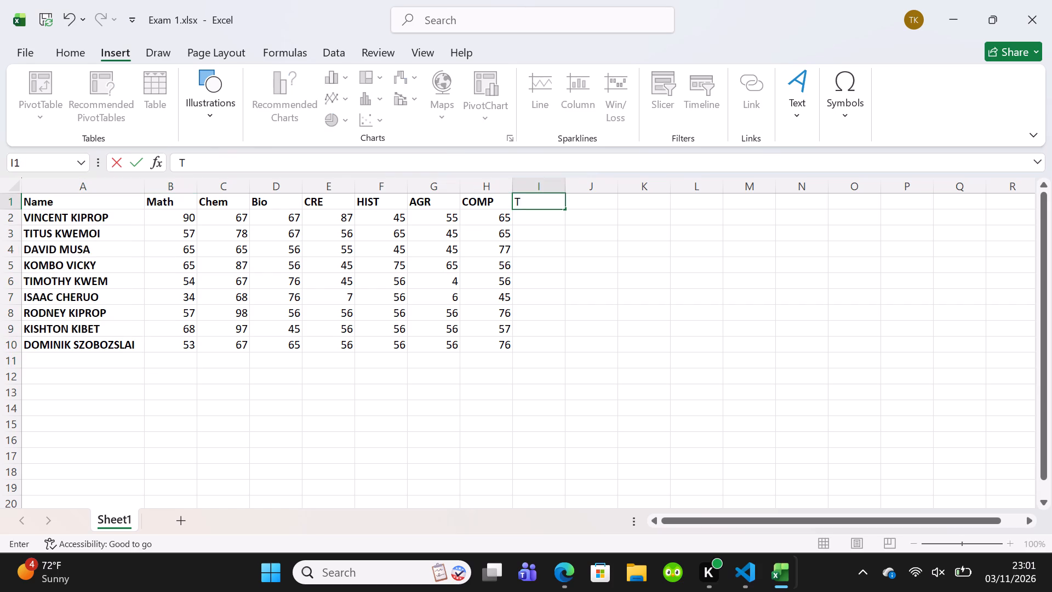
pyautogui.write('ota')
pyautogui.press('l')
pyautogui.press('Down')
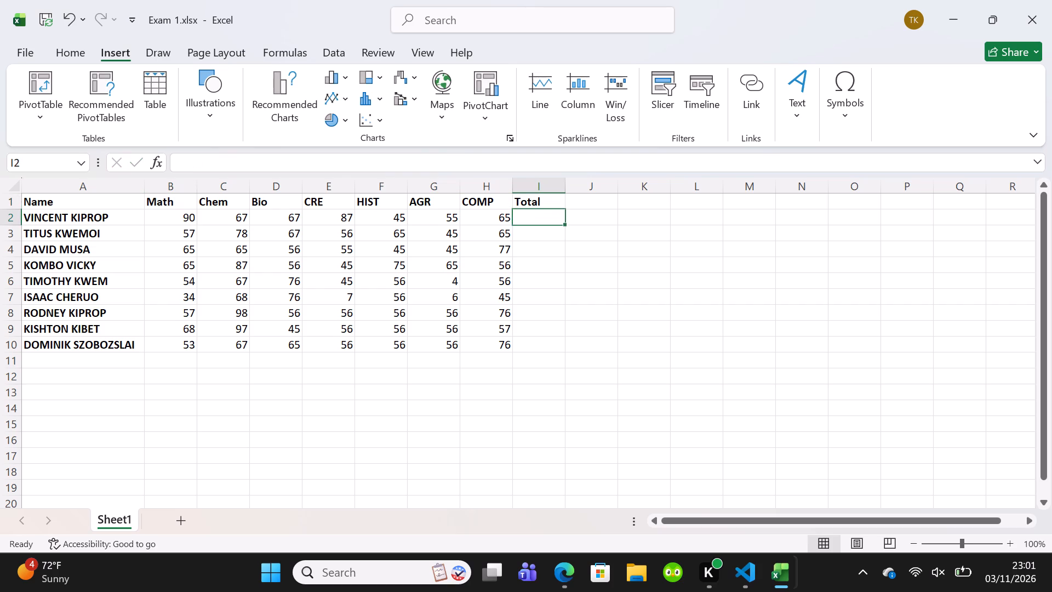
# Enter the formula =SUM(B2:H2) in cell I2 to total the first student's marks.
pyautogui.press('=')
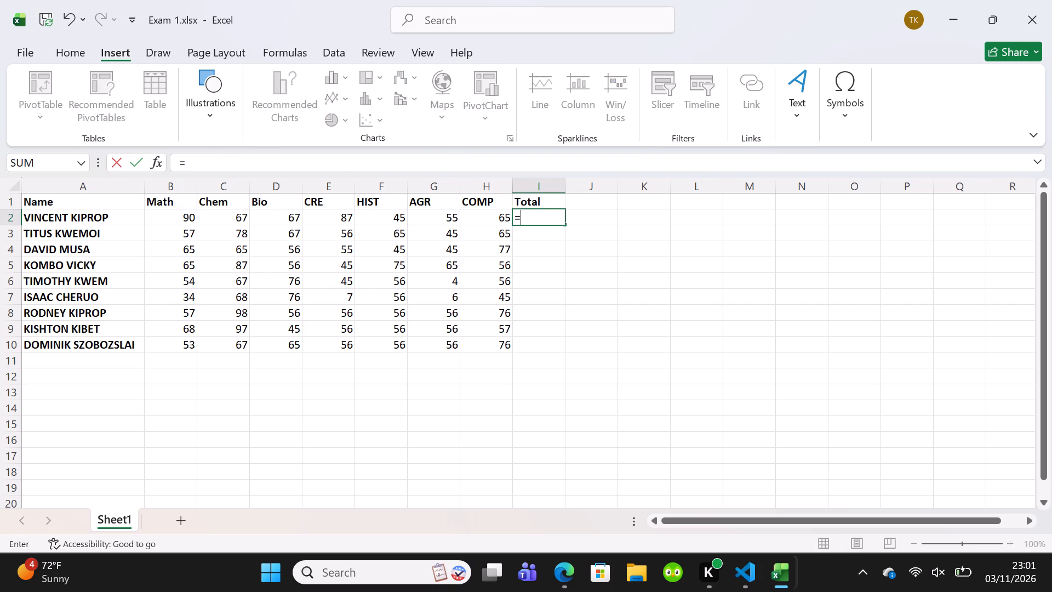
pyautogui.write('sum')
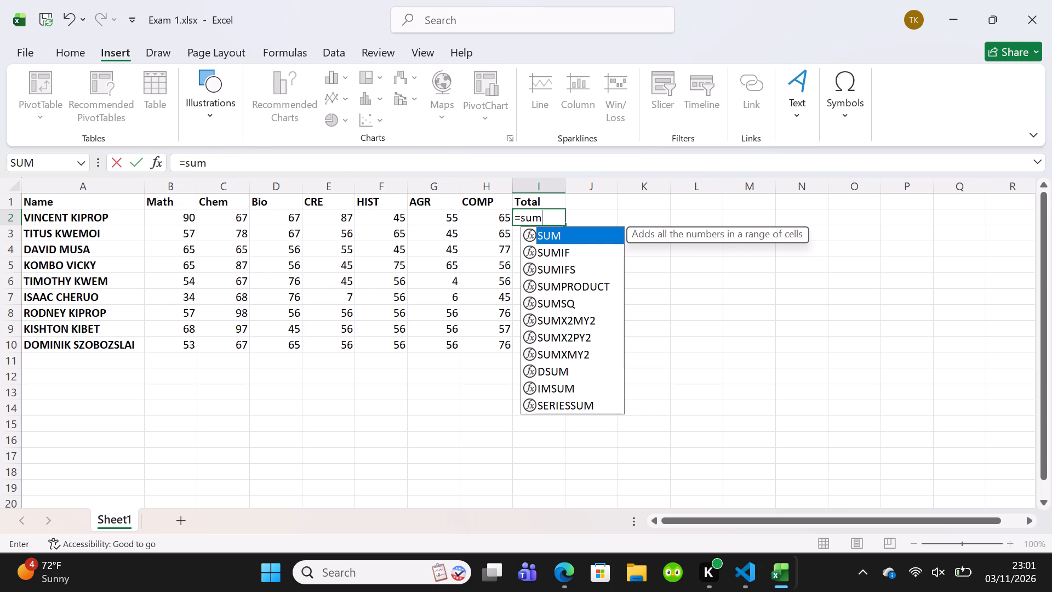
pyautogui.hotkey('shift', '(')
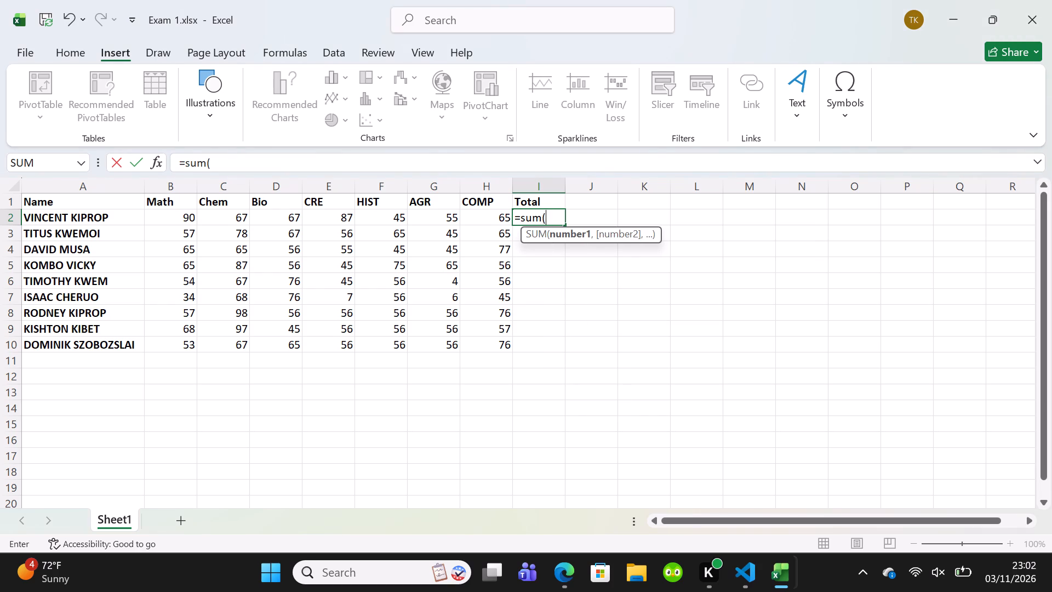
pyautogui.write('b2')
pyautogui.hotkey('shift', ':')
pyautogui.write('h2')
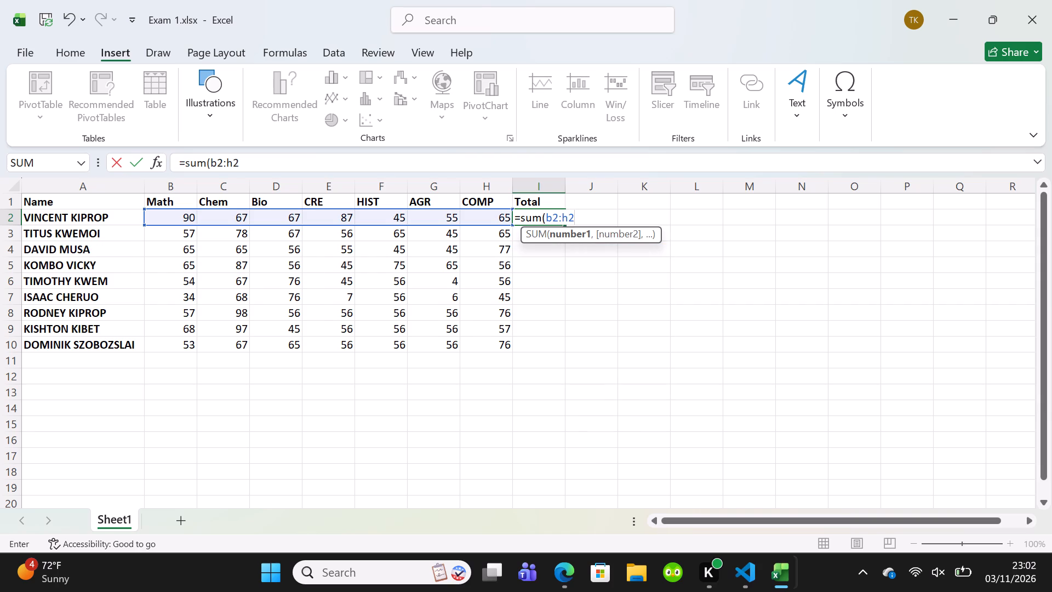
pyautogui.hotkey('shift', ')')
pyautogui.press('Return')
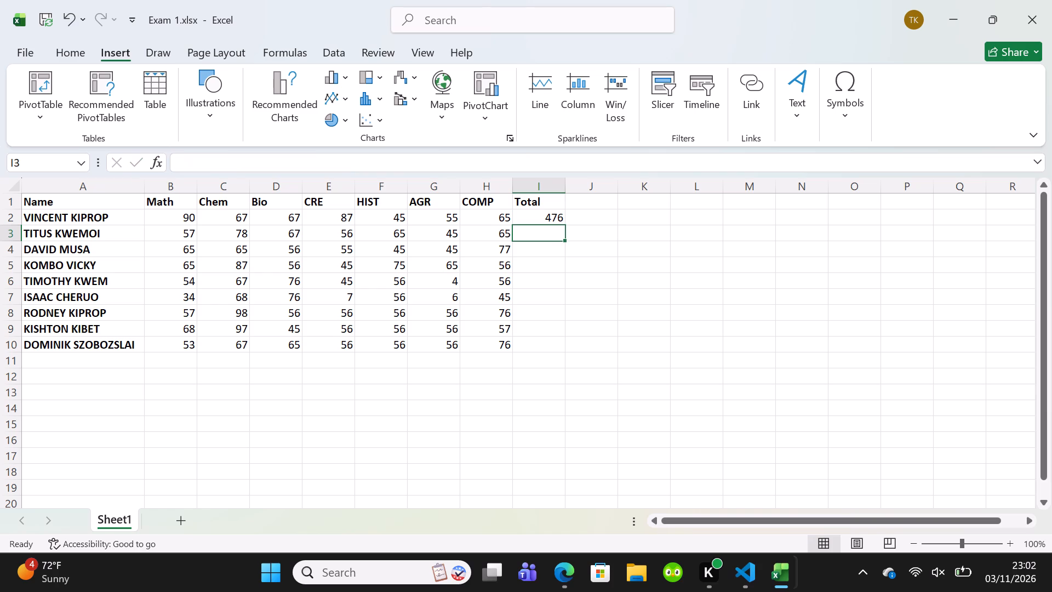
# Fill the Total formula from cell I2 down to I10 for all the students.
pyautogui.click(531, 219)
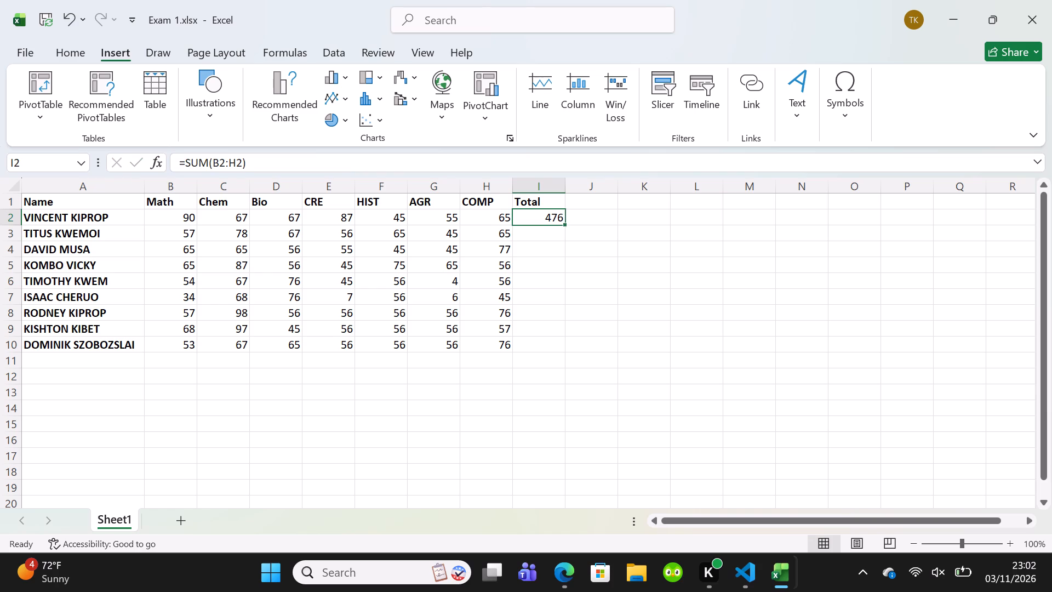
pyautogui.moveTo(563, 225); pyautogui.dragTo(556, 343)
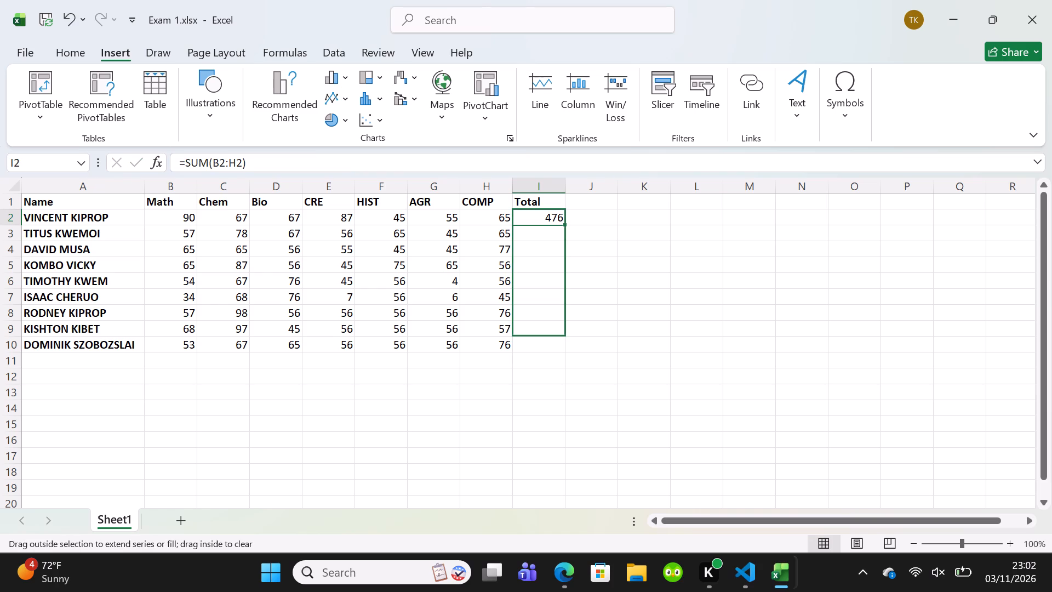
pyautogui.moveTo(556, 343); pyautogui.dragTo(556, 342)
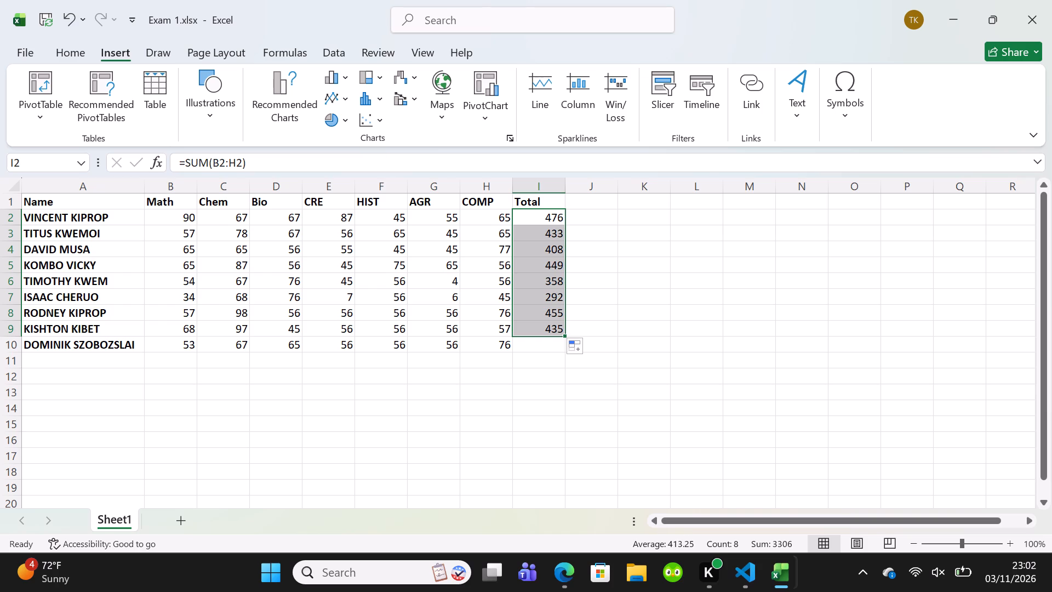
pyautogui.moveTo(565, 334); pyautogui.dragTo(565, 347)
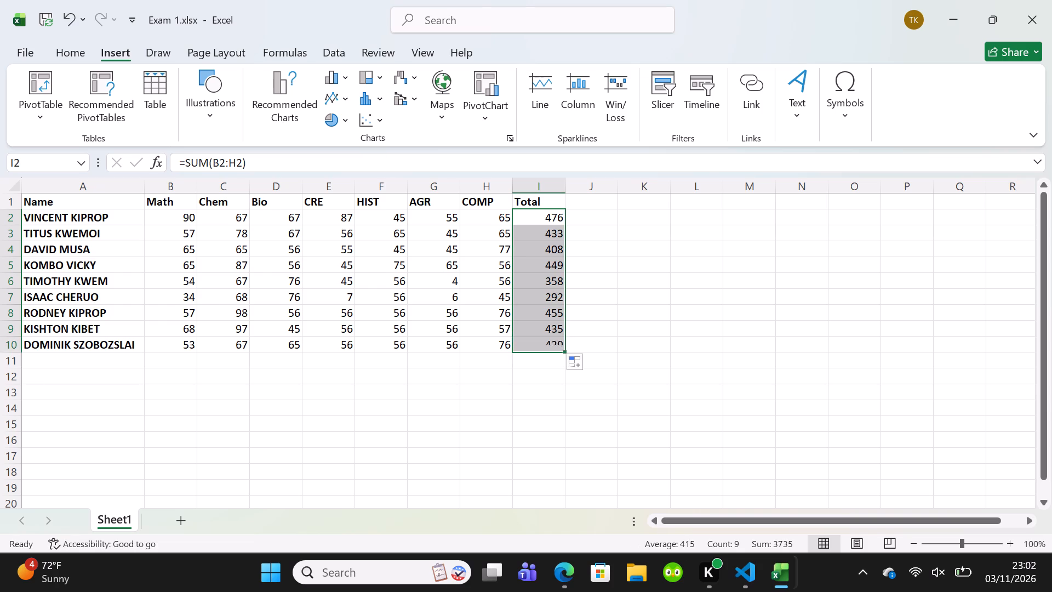
# Save the workbook with the completed Total column.
pyautogui.hotkey('ctrl', 's')
# Add the column header Average in cell J1, beside Total.
pyautogui.click(584, 204)
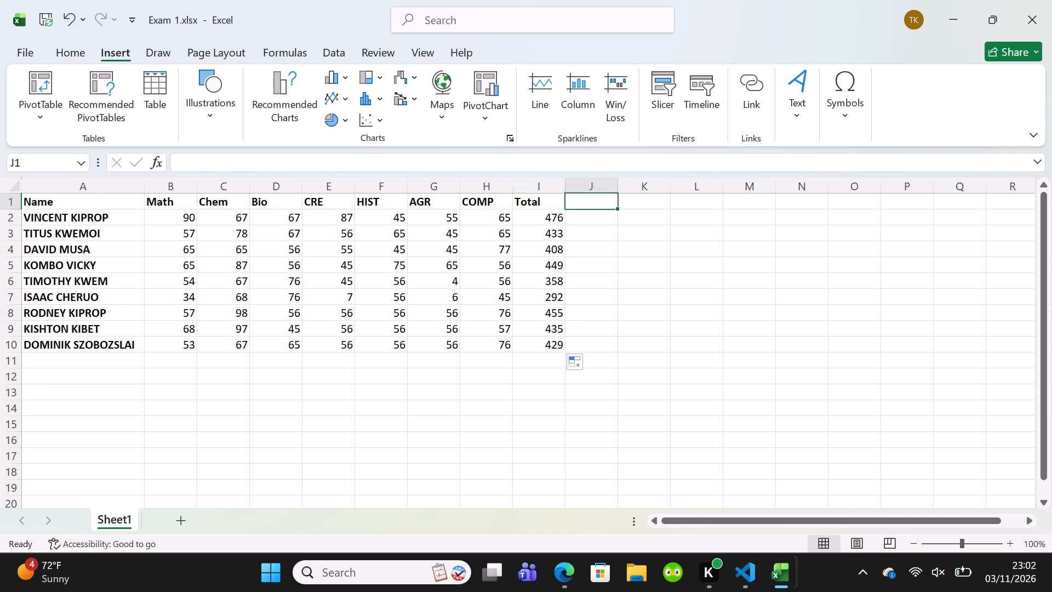
pyautogui.hotkey('shift', 'a')
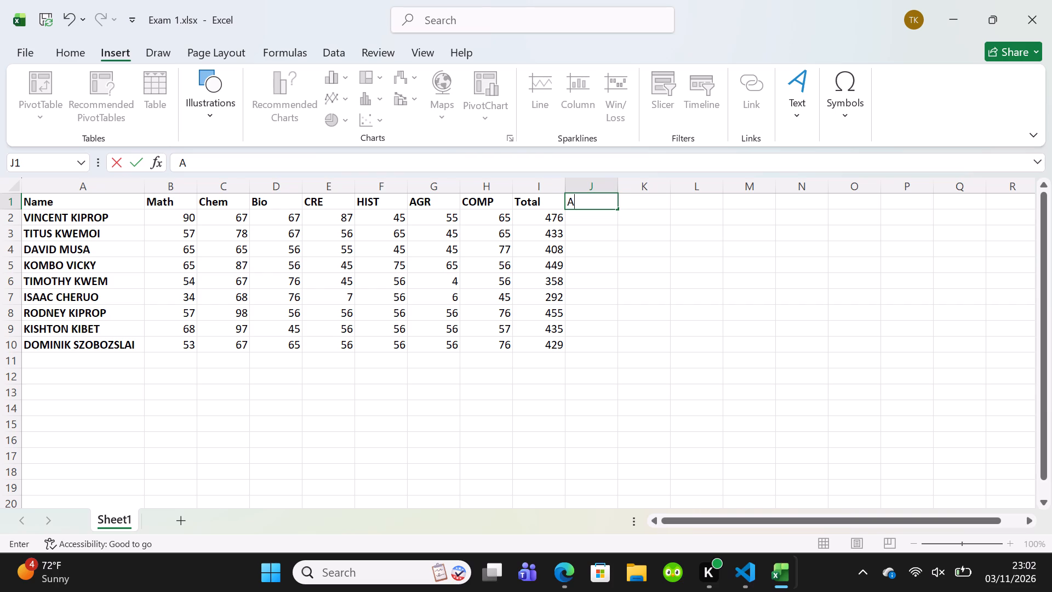
pyautogui.write('vera')
pyautogui.write('ge')
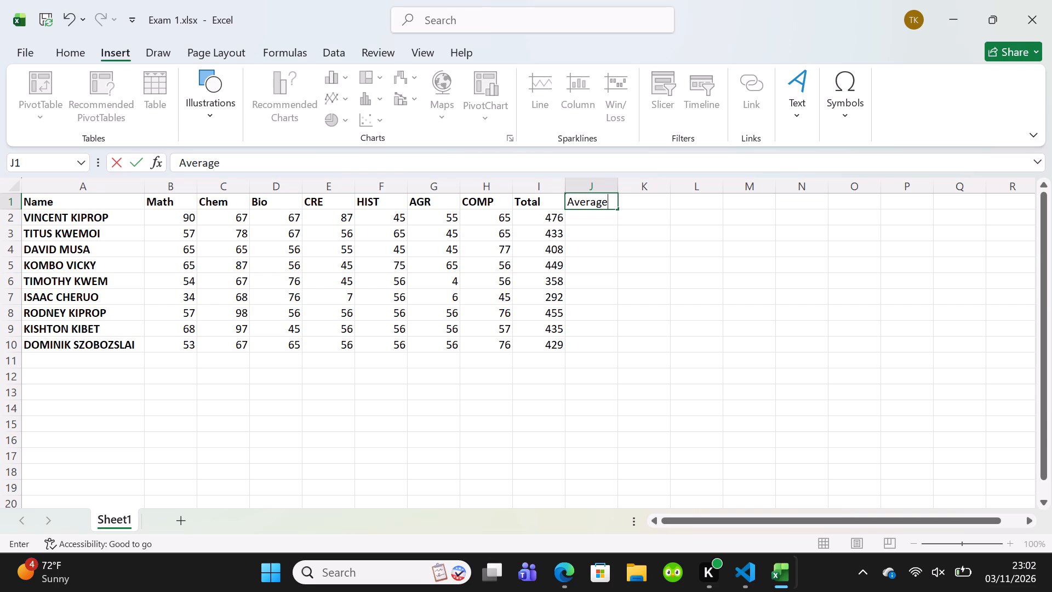
pyautogui.click(589, 213)
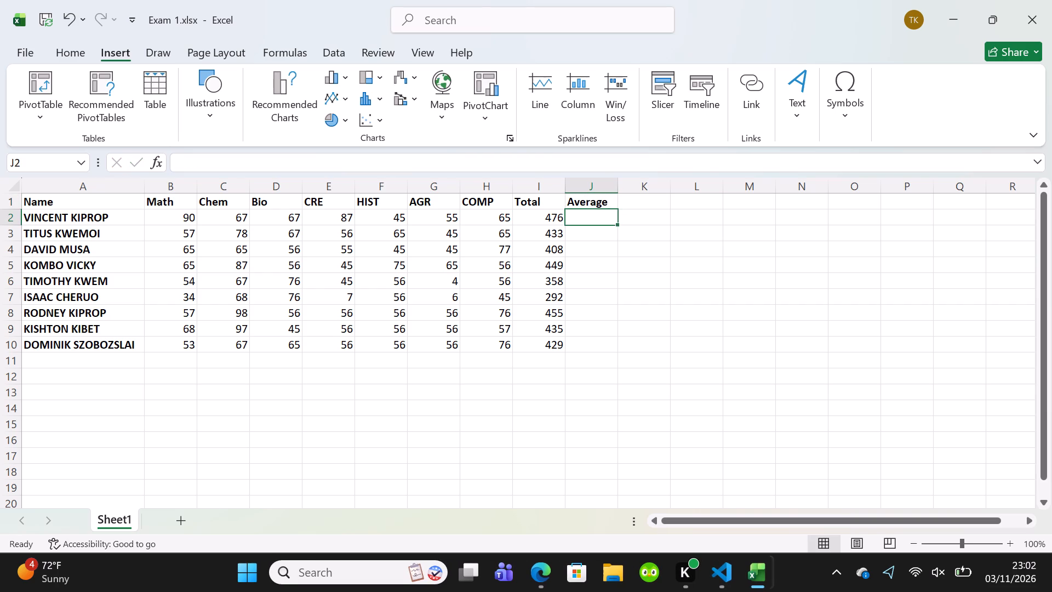
# Enter the formula =AVERAGE(B2:H2) in cell J2 to average the first student's marks.
pyautogui.press('=')
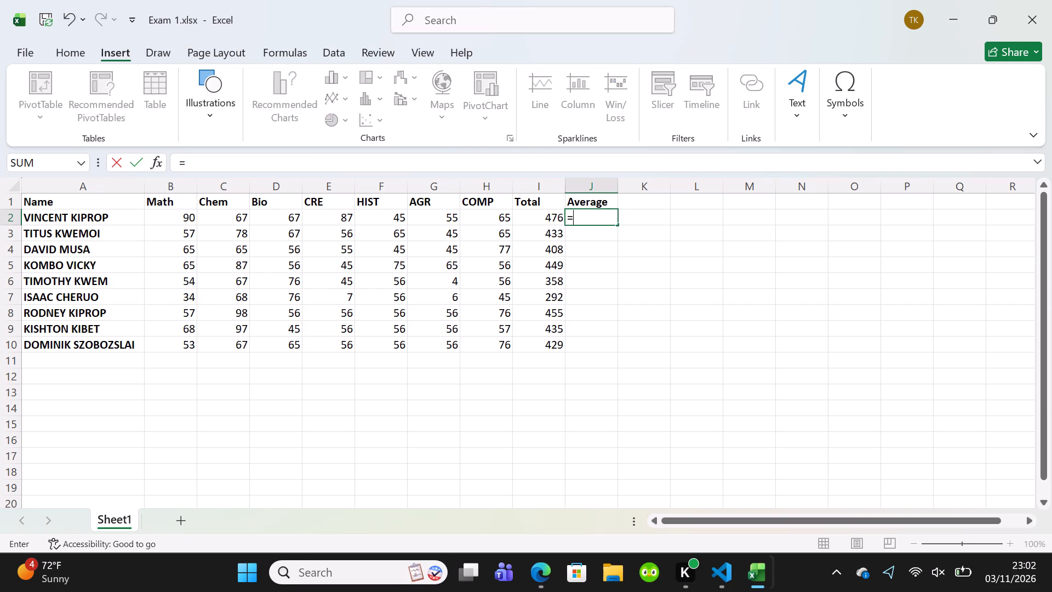
pyautogui.write('avr')
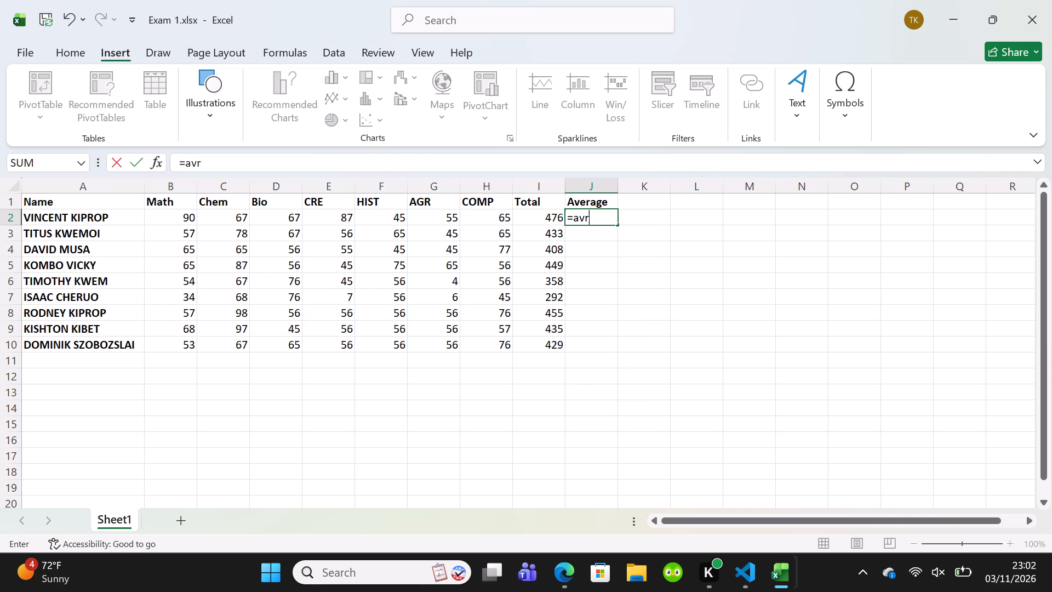
pyautogui.press('BackSpace')
pyautogui.press('e')
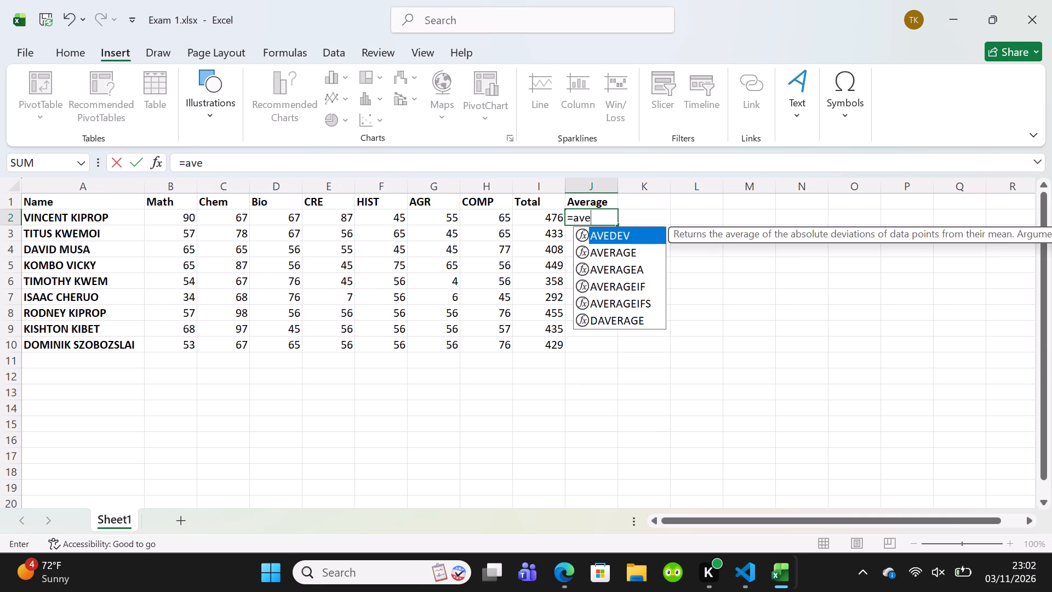
pyautogui.write('ra')
pyautogui.write('ge')
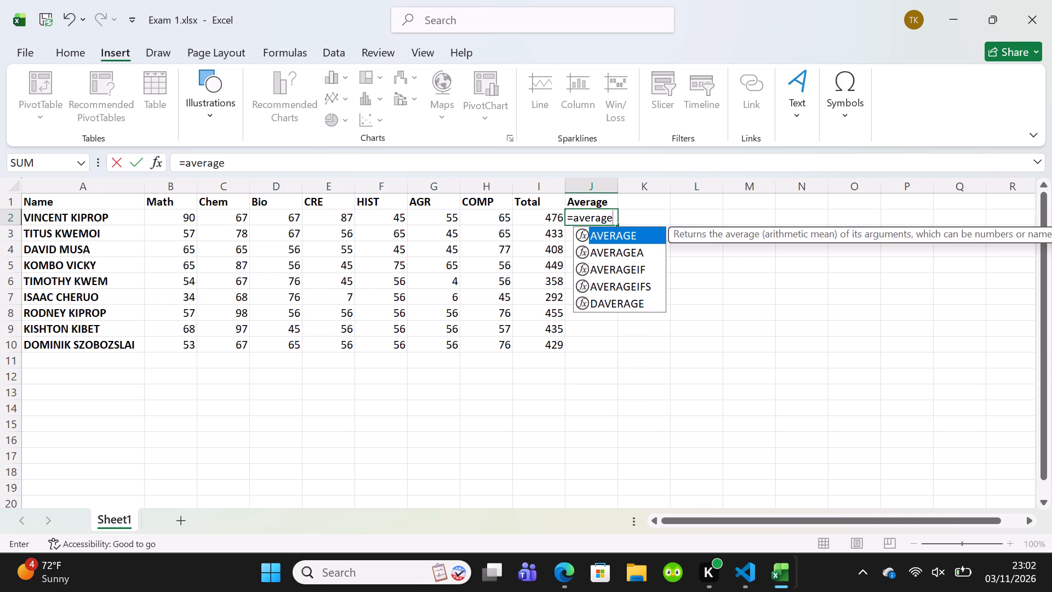
pyautogui.hotkey('shift', '(')
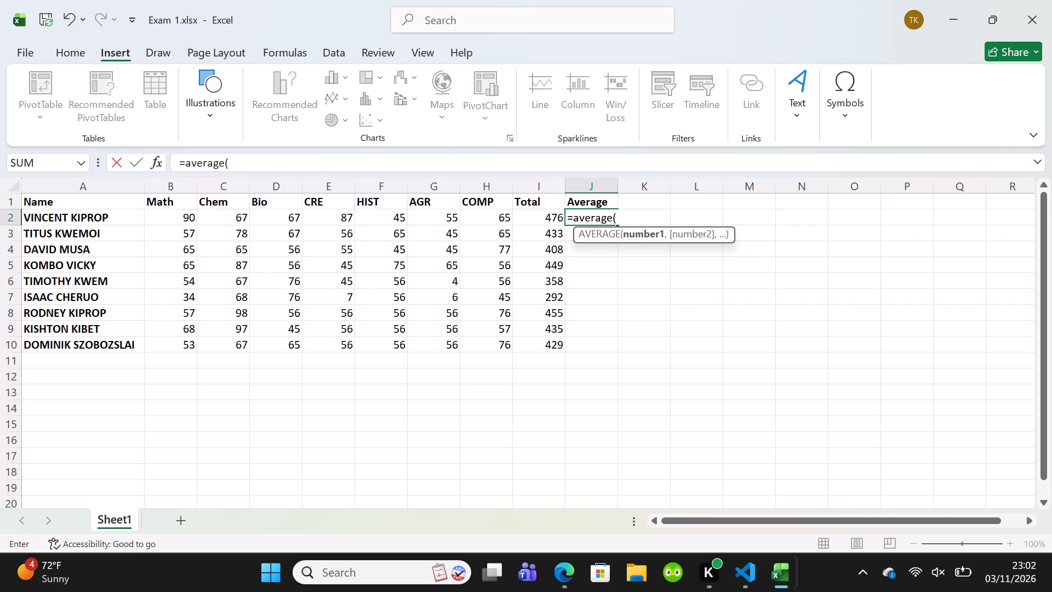
pyautogui.write('b2')
pyautogui.hotkey('shift', ':')
pyautogui.write('h2')
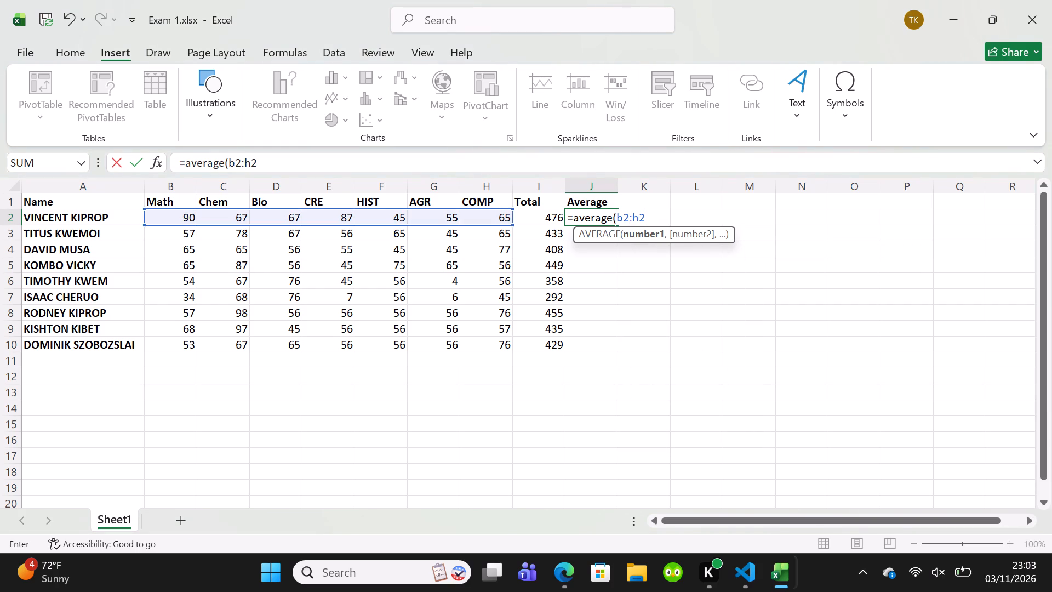
pyautogui.hotkey('shift', ')')
pyautogui.press('Return')
# Fill the Average formula from cell J2 down to J10 for all the students.
pyautogui.click(589, 213)
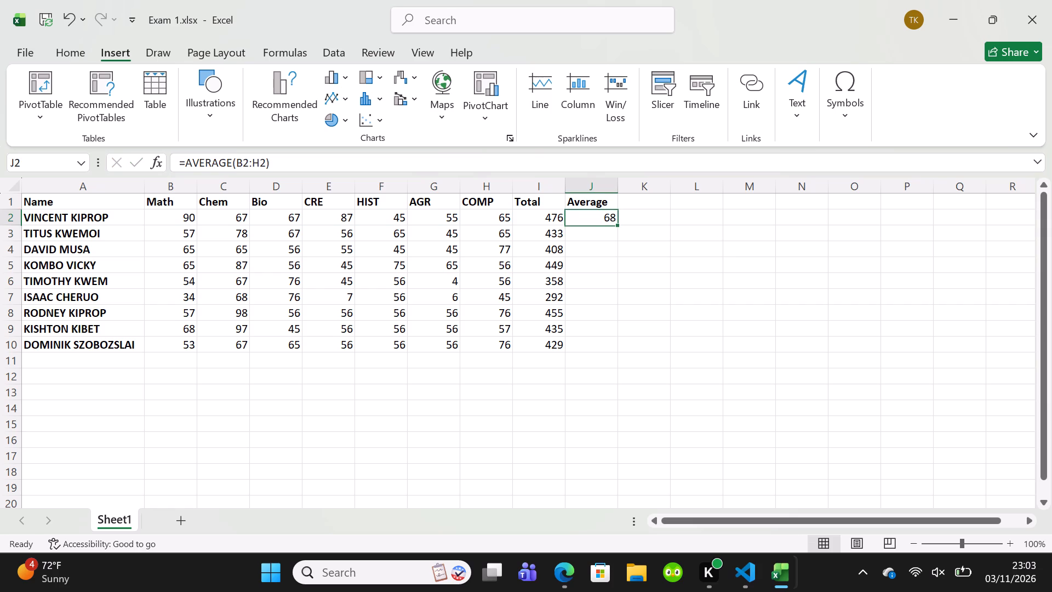
pyautogui.moveTo(615, 225); pyautogui.dragTo(621, 345)
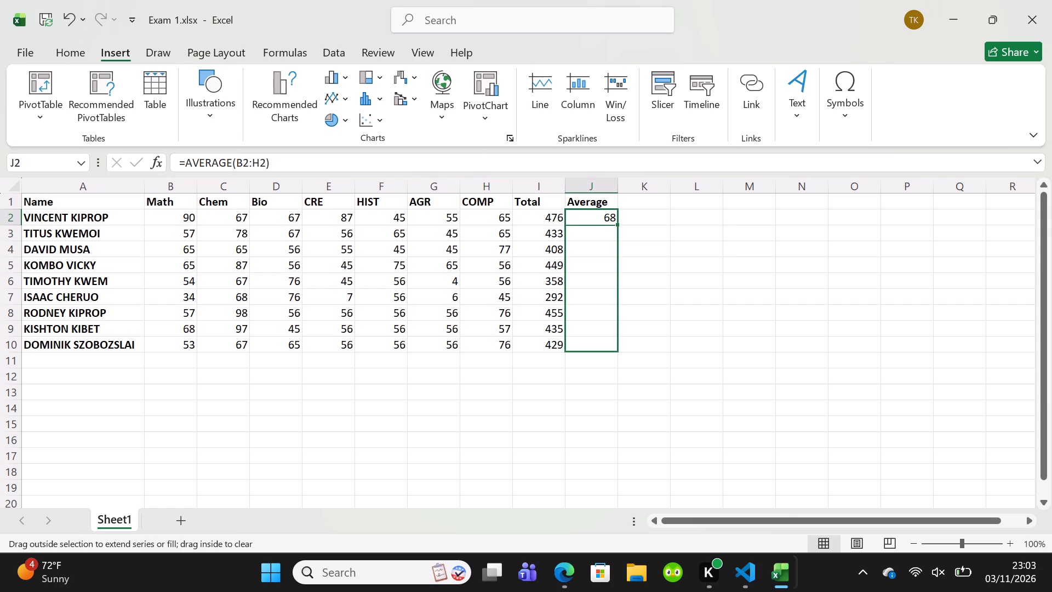
pyautogui.moveTo(621, 345); pyautogui.dragTo(621, 345)
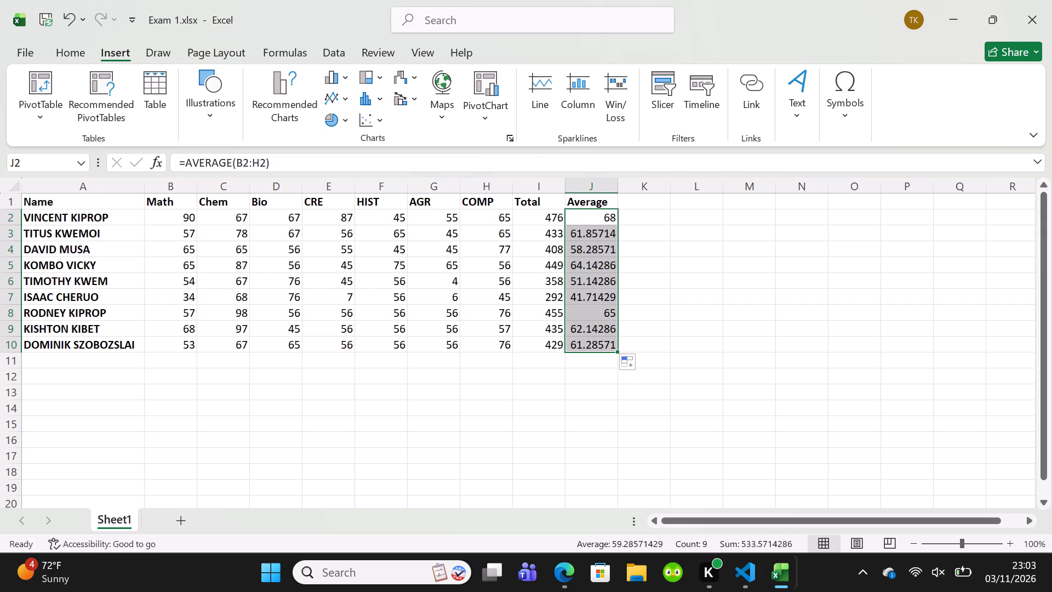
# Add the column header Position in cell K1, beside Average.
pyautogui.click(643, 198)
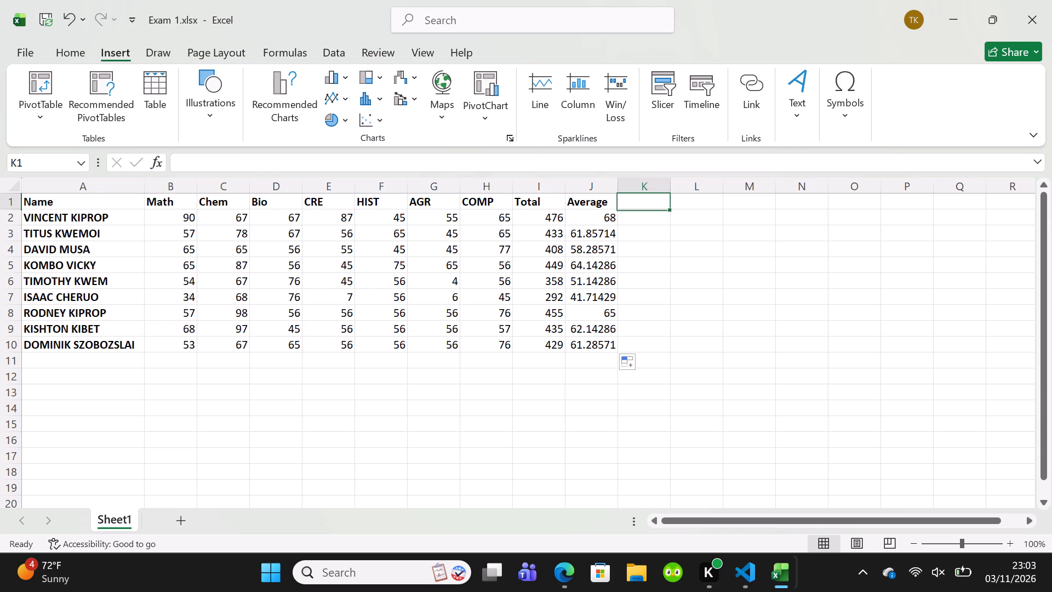
pyautogui.write('Po')
pyautogui.write('si')
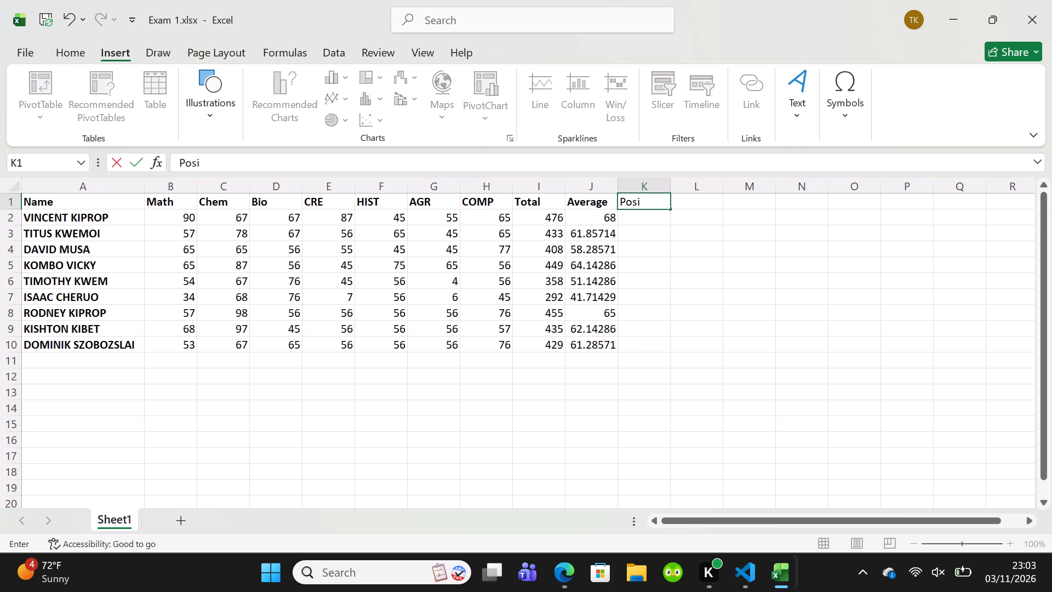
pyautogui.write('tio')
pyautogui.press('n')
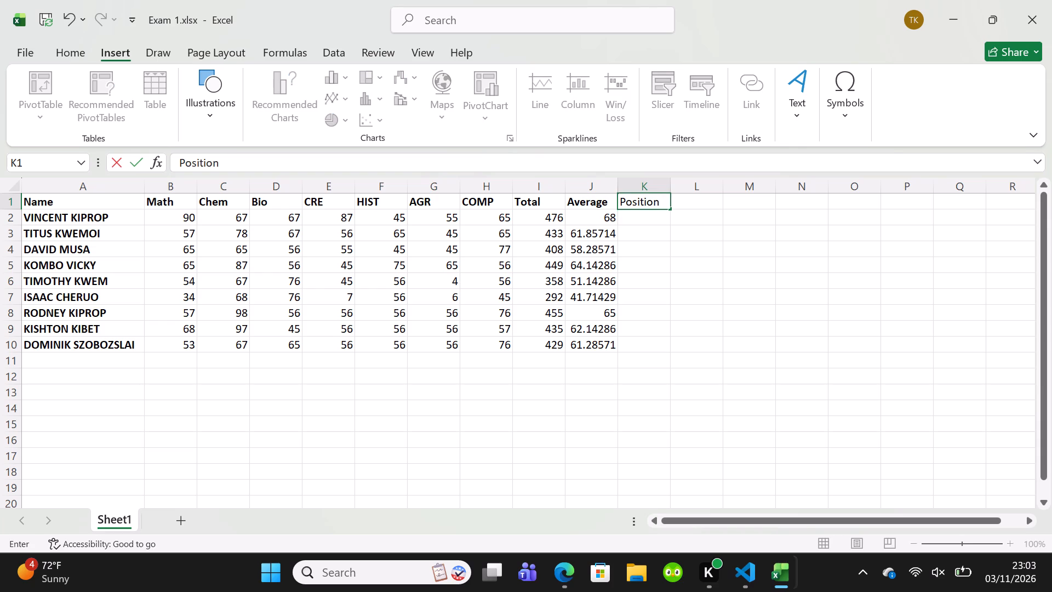
# Begin a RANK formula in cell K2 with J2, the first student's average, as the number to rank.
pyautogui.click(647, 215)
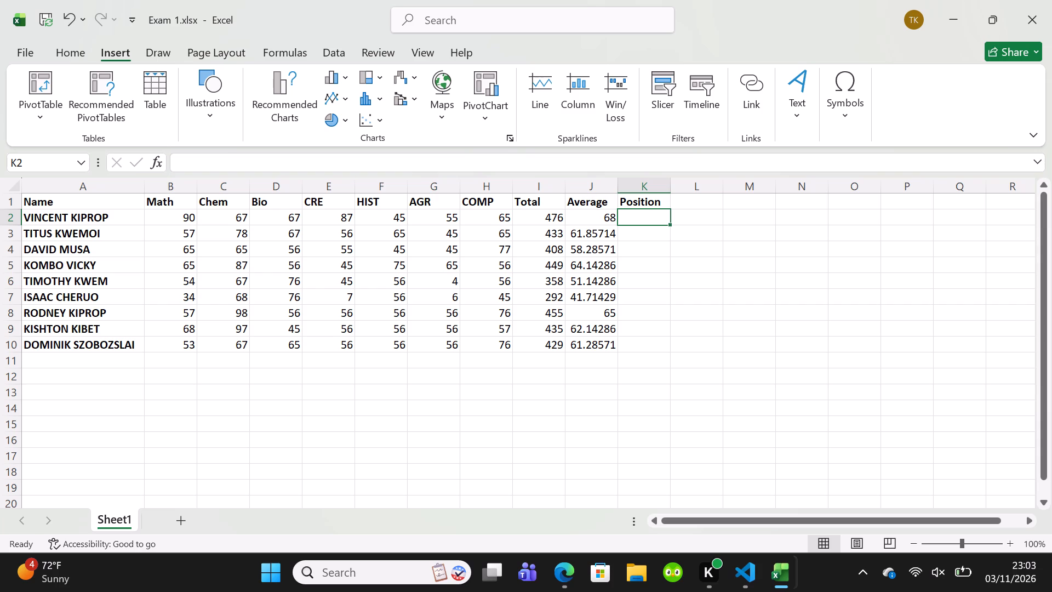
pyautogui.press('=')
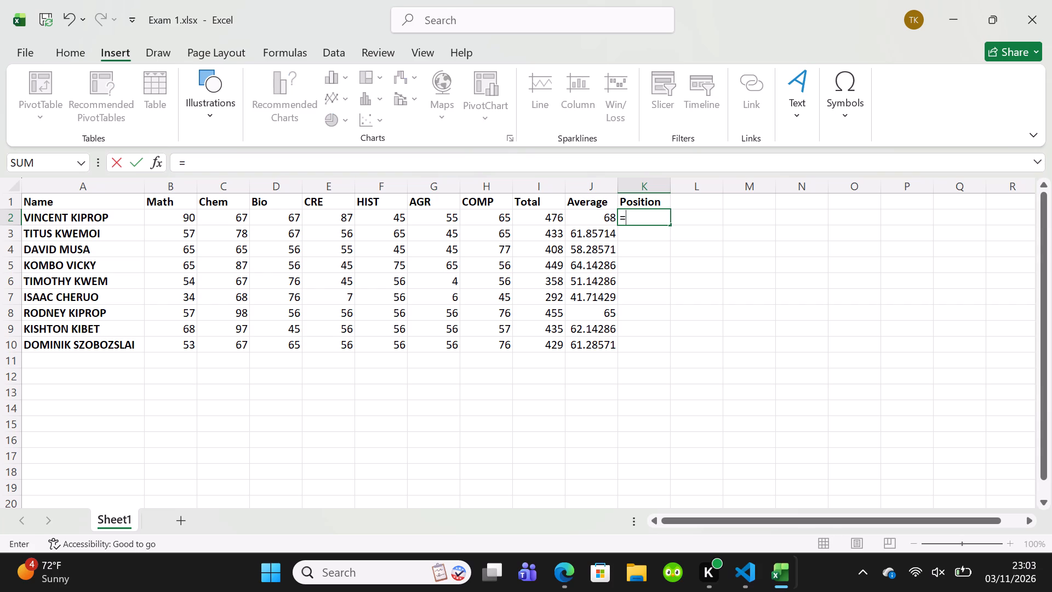
pyautogui.write('rank')
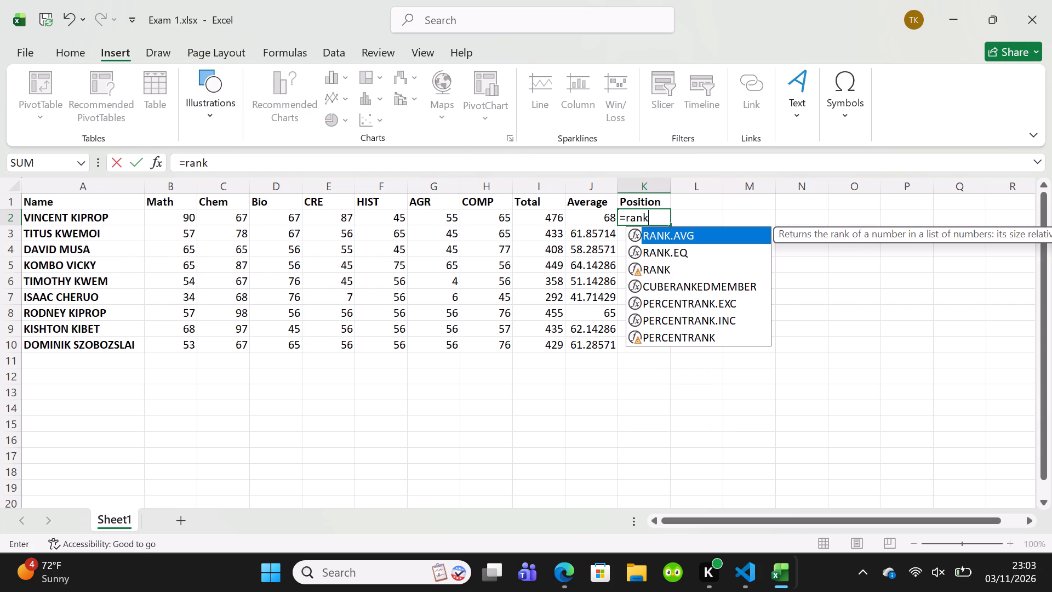
pyautogui.click(674, 232)
pyautogui.click(674, 232)
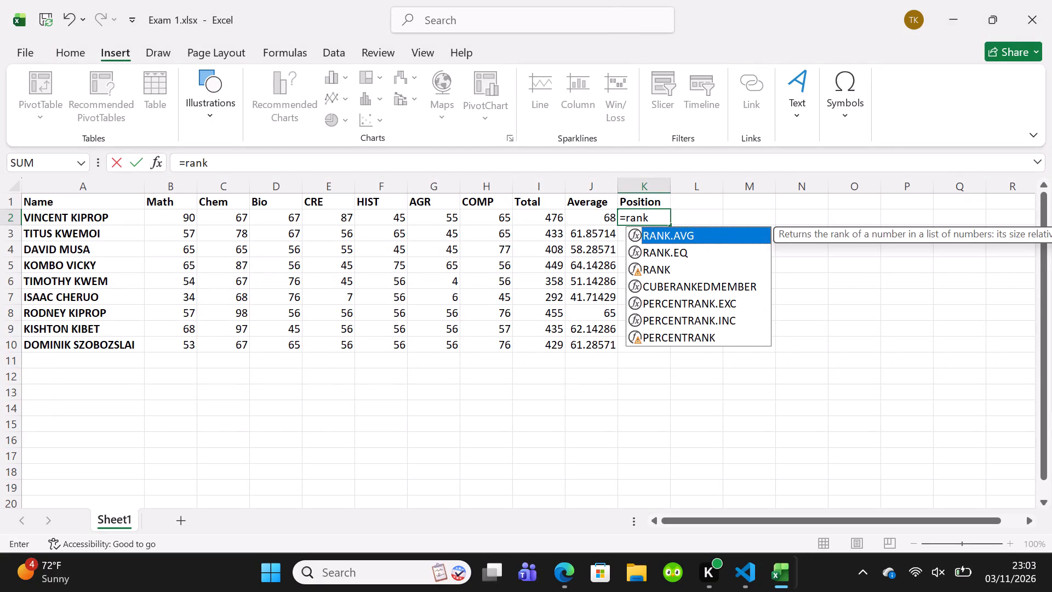
pyautogui.click(657, 215)
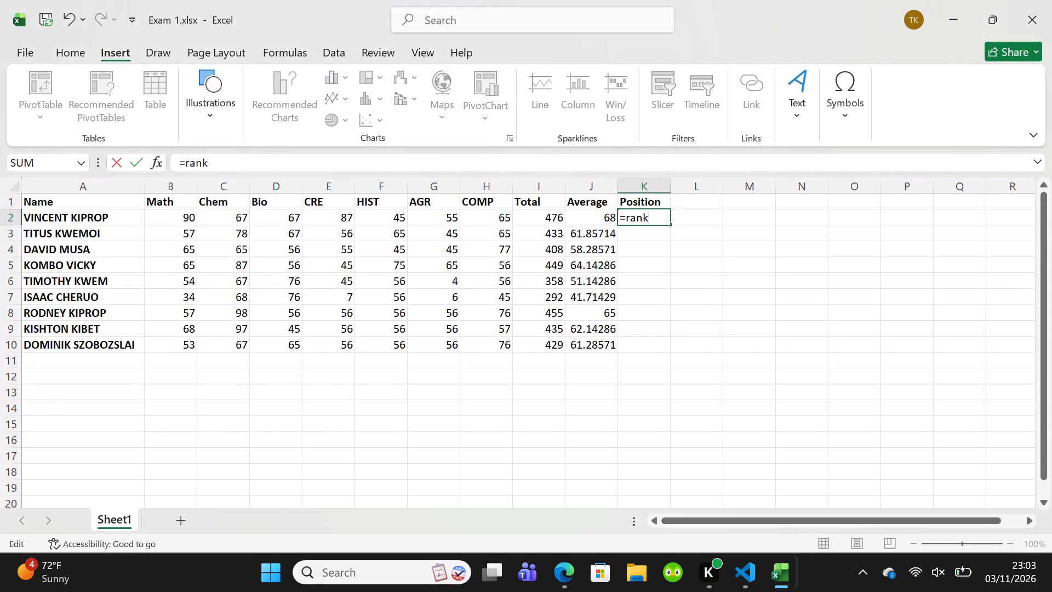
pyautogui.hotkey('shift', '(')
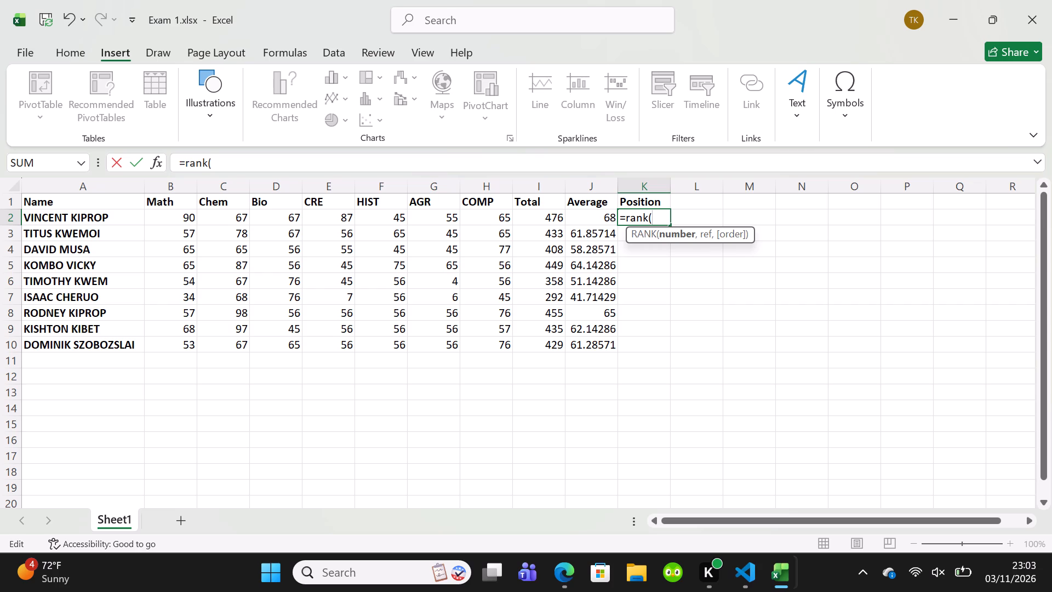
pyautogui.press('j')
pyautogui.press('2')
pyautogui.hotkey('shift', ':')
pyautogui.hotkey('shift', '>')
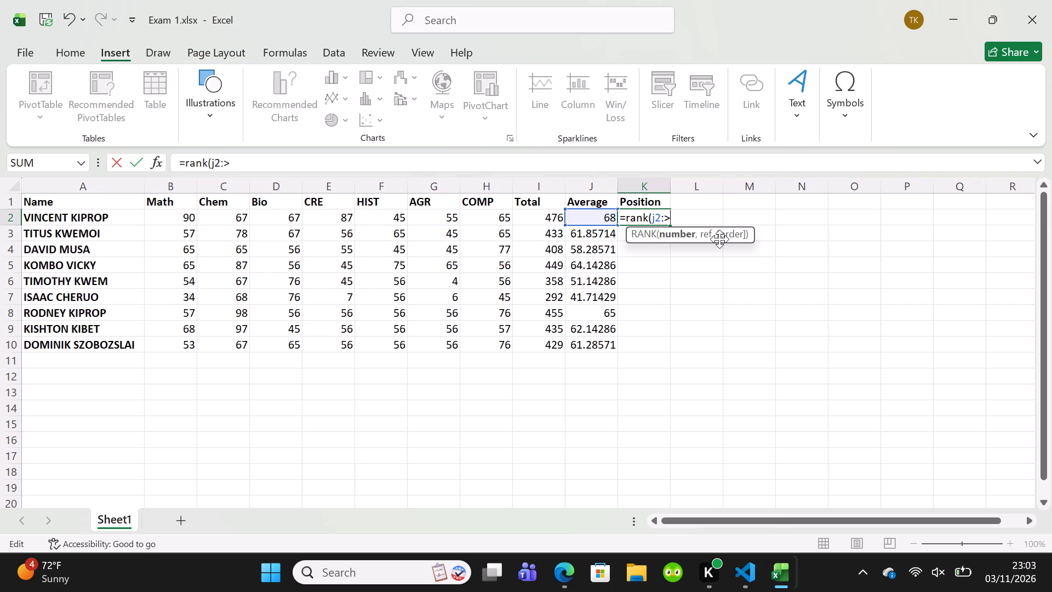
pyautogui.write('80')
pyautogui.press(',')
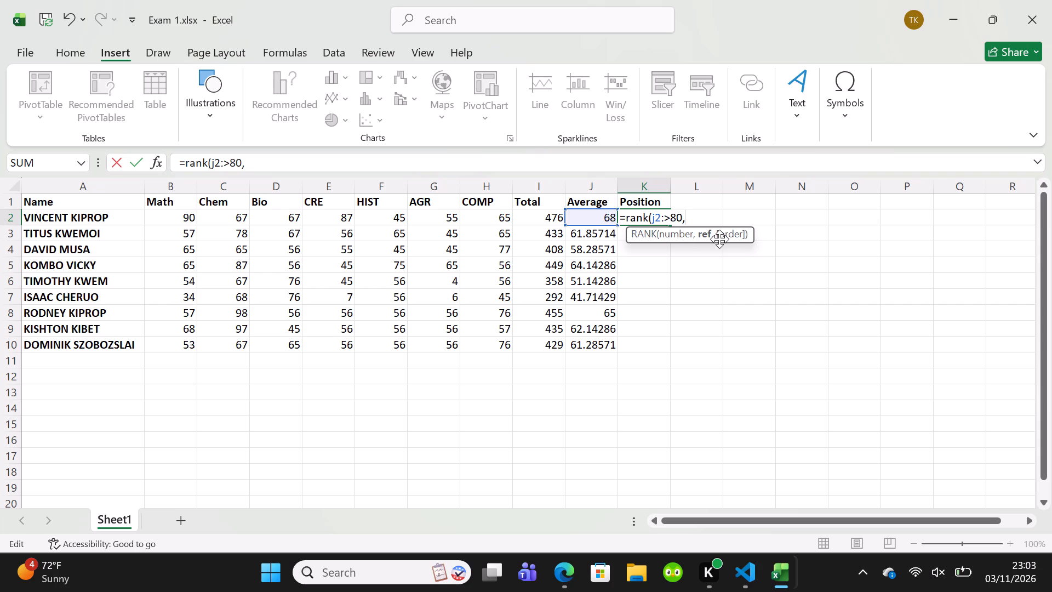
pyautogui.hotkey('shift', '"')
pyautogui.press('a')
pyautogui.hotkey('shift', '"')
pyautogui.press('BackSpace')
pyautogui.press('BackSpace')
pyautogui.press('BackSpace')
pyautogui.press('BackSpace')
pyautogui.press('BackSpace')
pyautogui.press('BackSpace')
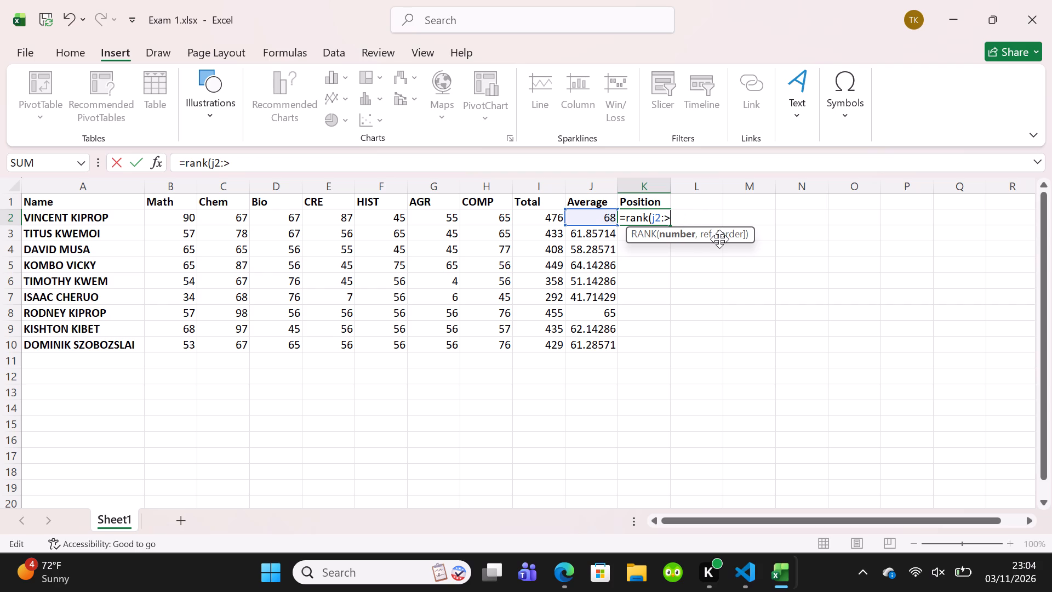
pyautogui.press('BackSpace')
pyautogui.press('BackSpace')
# Complete the RANK formula in cell K2 with the absolute range $J$2:$J$10 and order 0 for descending.
pyautogui.press(',')
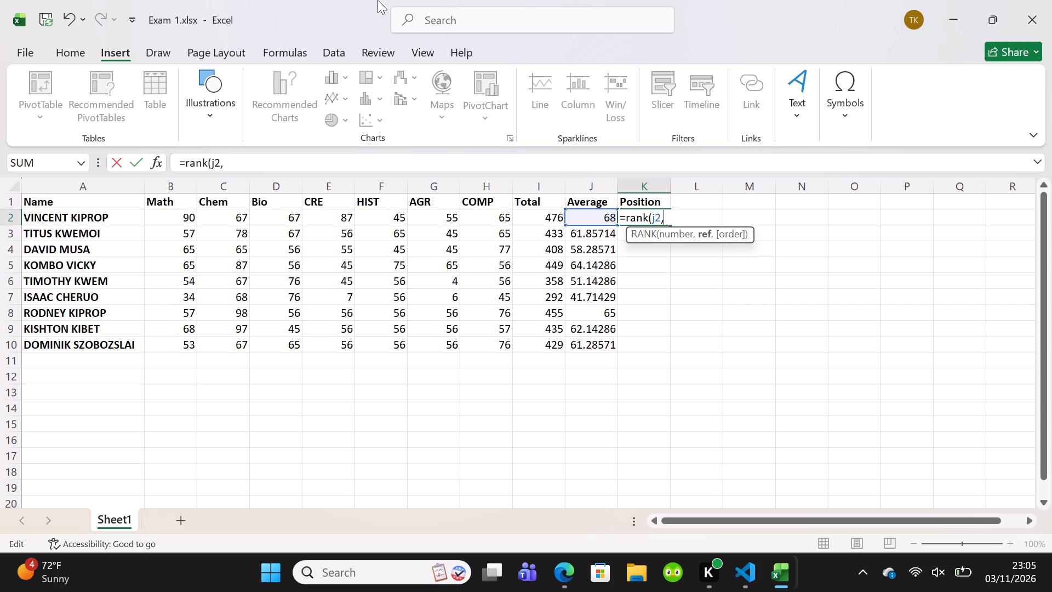
pyautogui.hotkey('shift', '$')
pyautogui.press('j')
pyautogui.hotkey('shift', '$')
pyautogui.press('2')
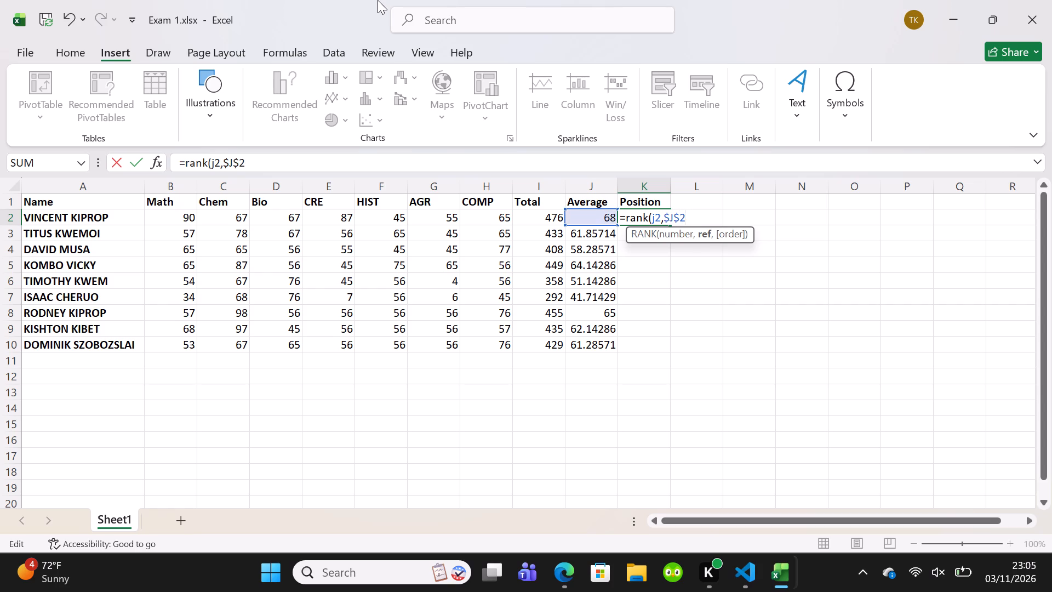
pyautogui.hotkey('shift', ':')
pyautogui.hotkey('shift', '#')
pyautogui.press('BackSpace')
pyautogui.hotkey('shift', '$')
pyautogui.press('j')
pyautogui.hotkey('shift', '$')
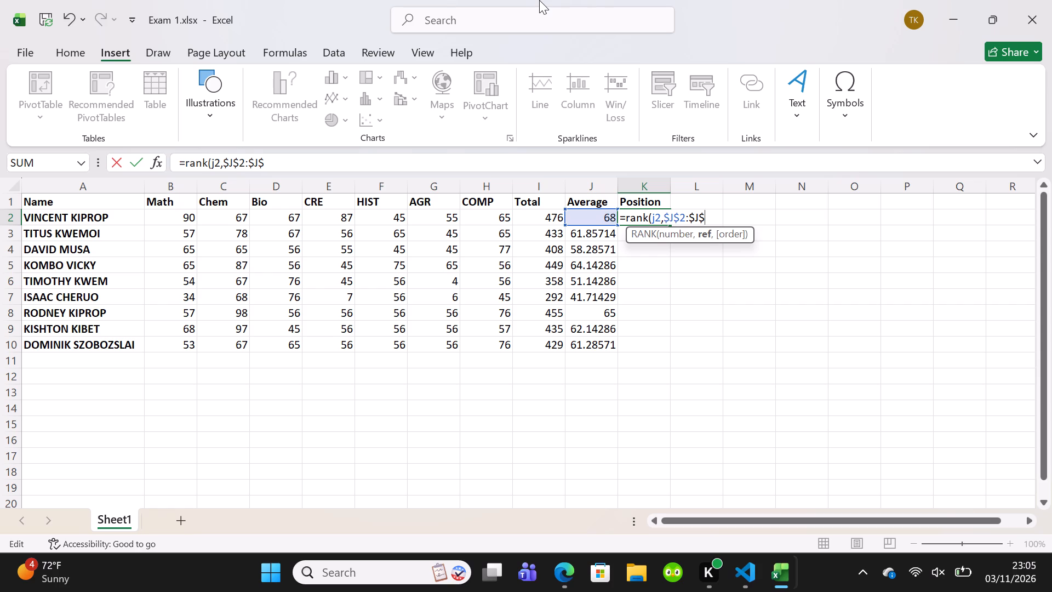
pyautogui.write('10')
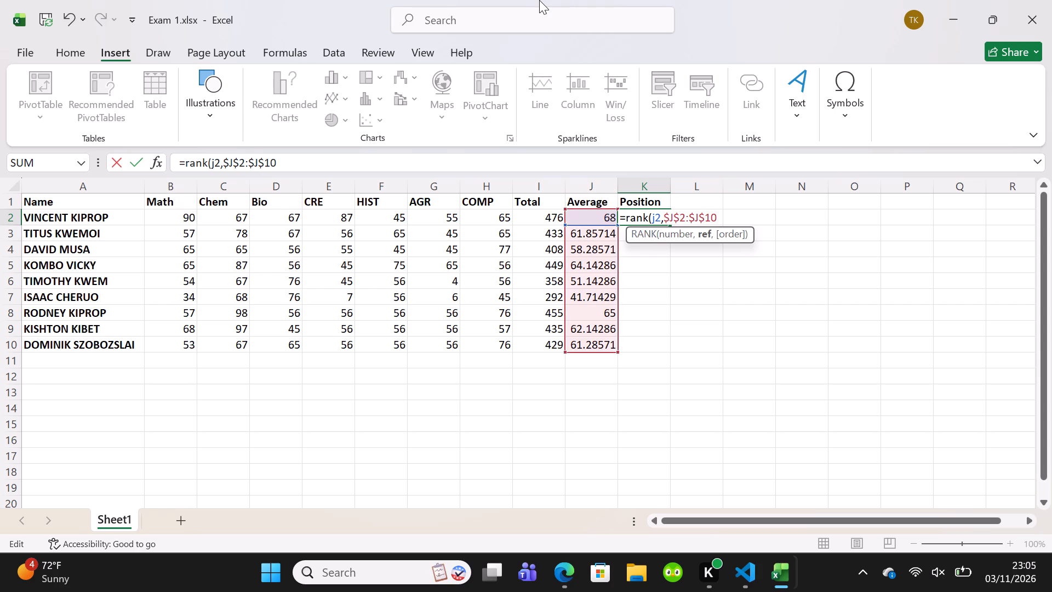
pyautogui.press(',')
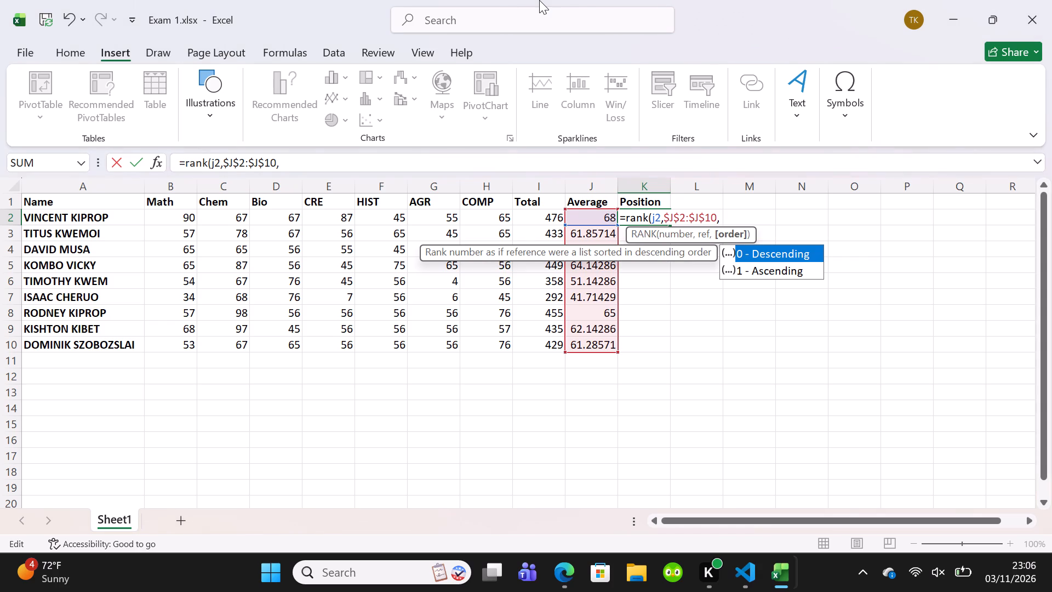
pyautogui.press('9')
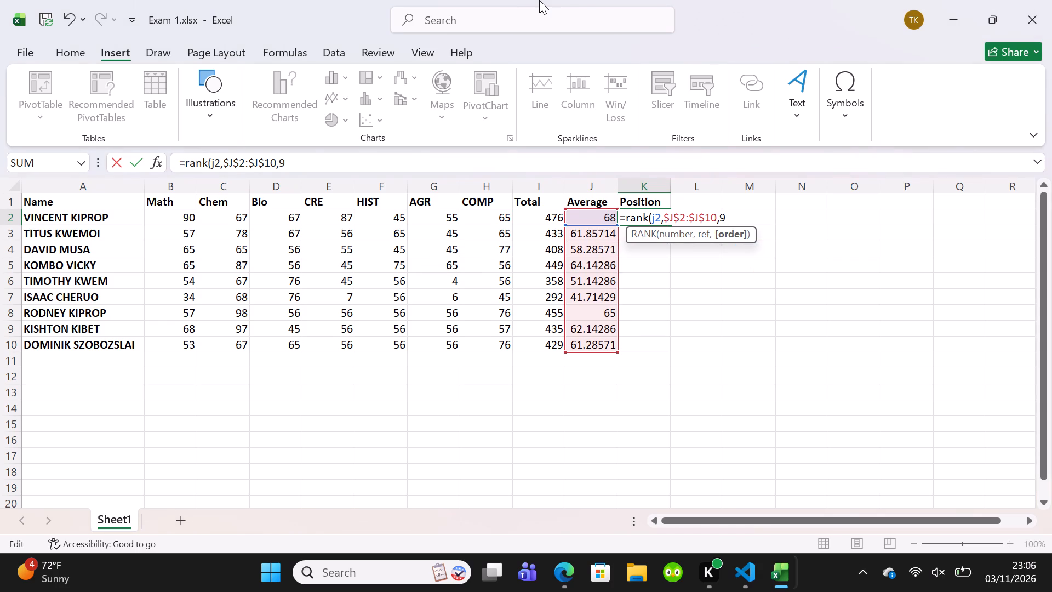
pyautogui.press('BackSpace')
pyautogui.press('0')
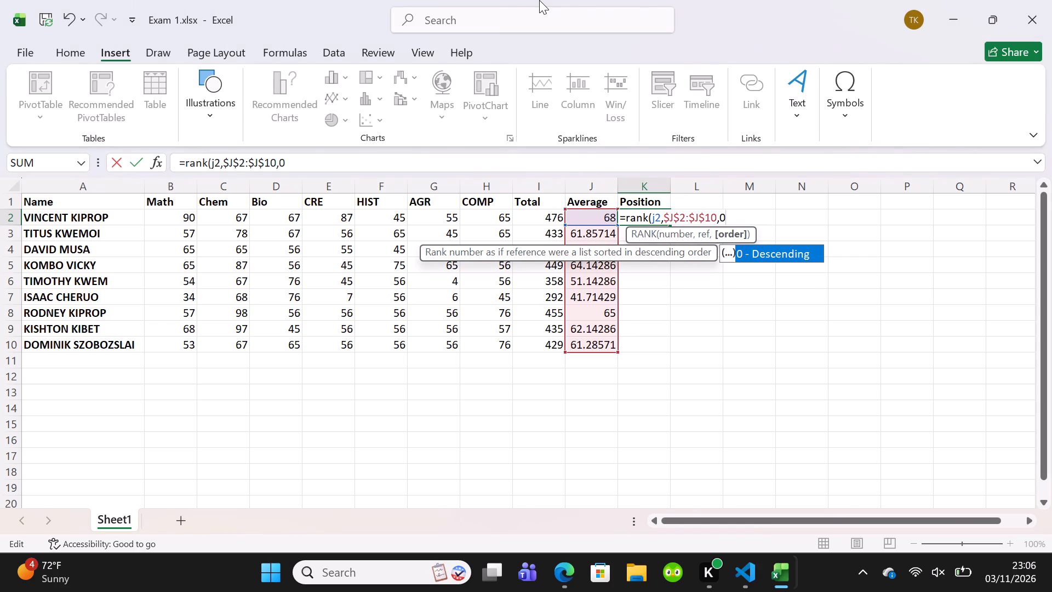
pyautogui.press('Return')
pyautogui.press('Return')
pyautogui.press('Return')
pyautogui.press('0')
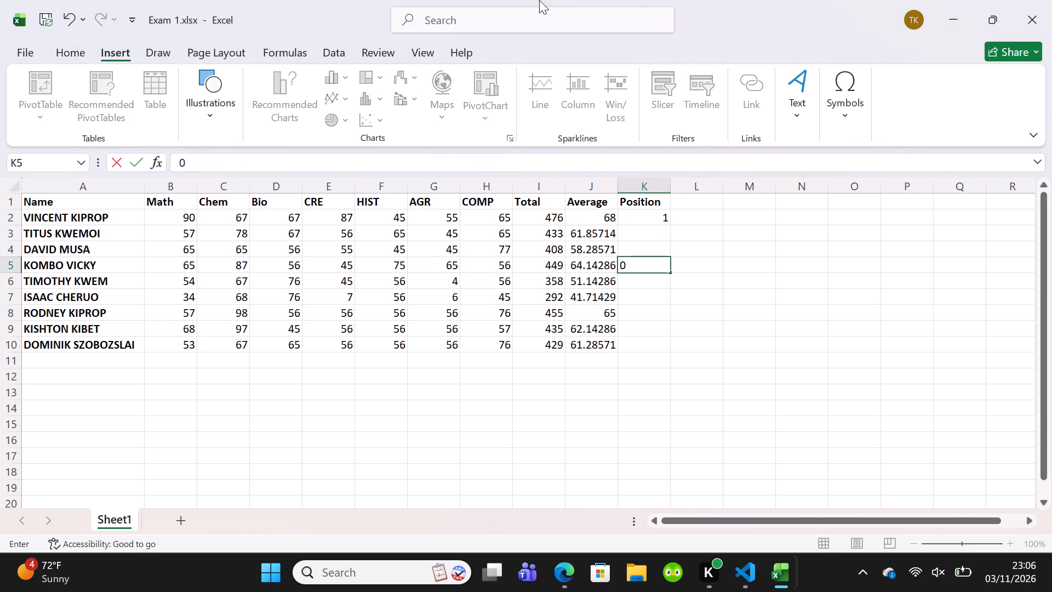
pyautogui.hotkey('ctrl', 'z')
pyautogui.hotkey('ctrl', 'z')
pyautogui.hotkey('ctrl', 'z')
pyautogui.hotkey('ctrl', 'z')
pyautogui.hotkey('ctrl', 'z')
# Fill the Position formula from cell K2 down to K10 for all the students.
pyautogui.click(646, 218)
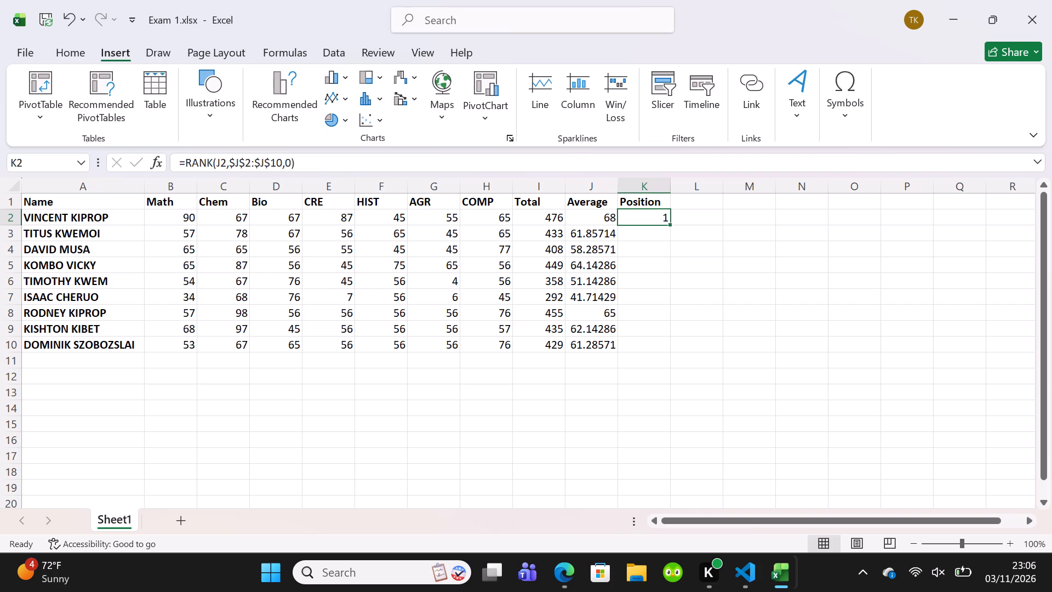
pyautogui.moveTo(668, 223); pyautogui.dragTo(673, 345)
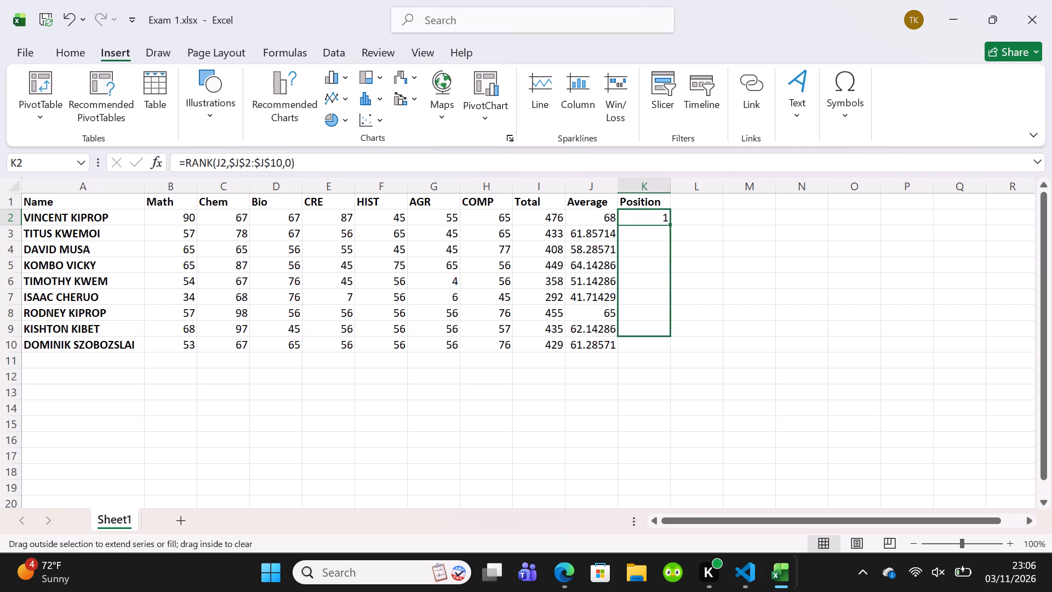
pyautogui.moveTo(673, 345); pyautogui.dragTo(673, 348)
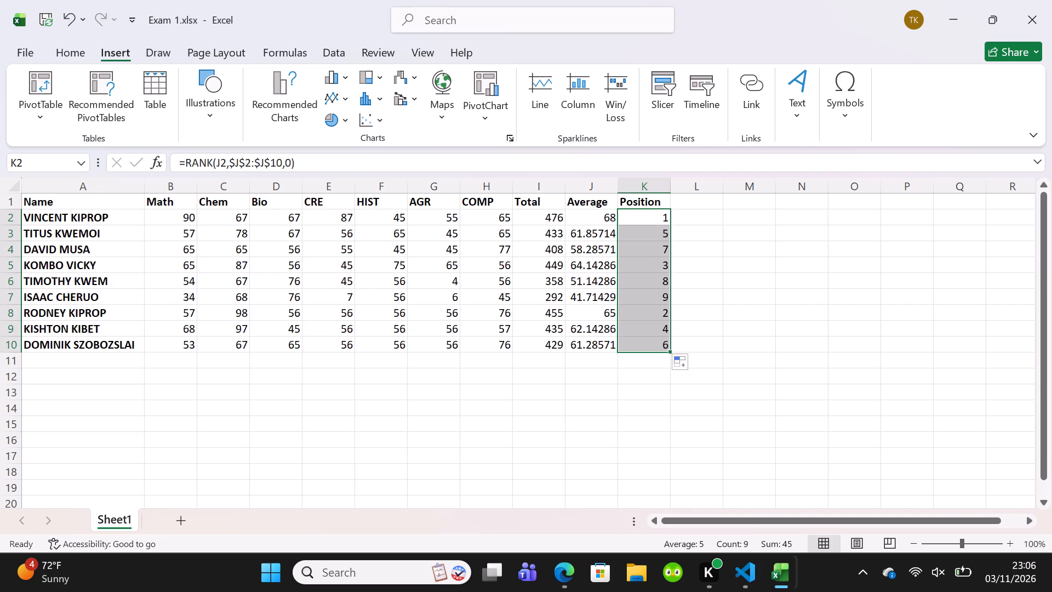
pyautogui.click(709, 314)
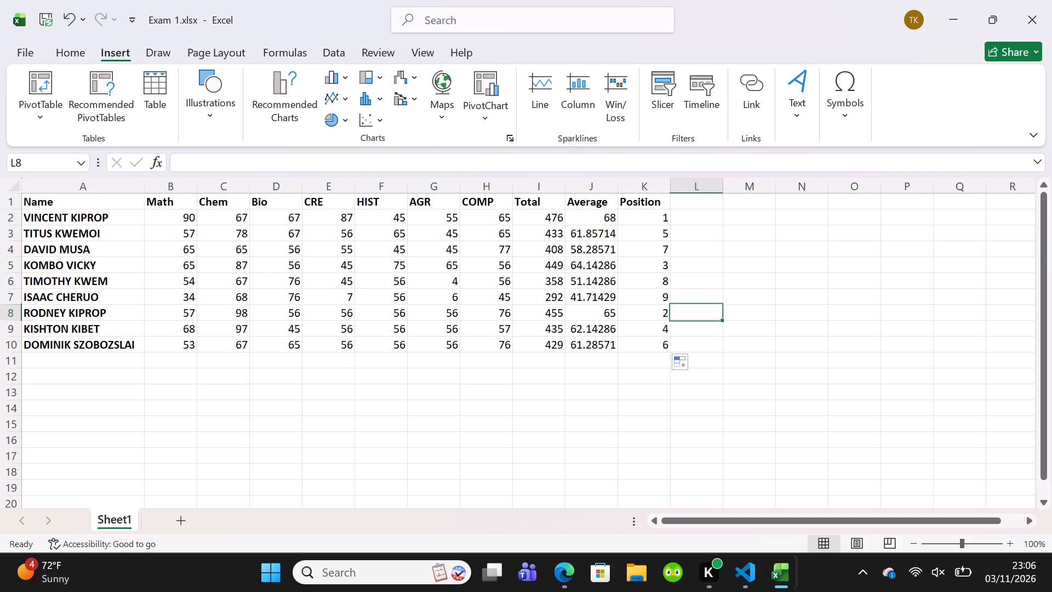
# Save the workbook.
pyautogui.hotkey('ctrl', 's')
# Add the column header Comment in cell L1, beside Position.
pyautogui.click(693, 201)
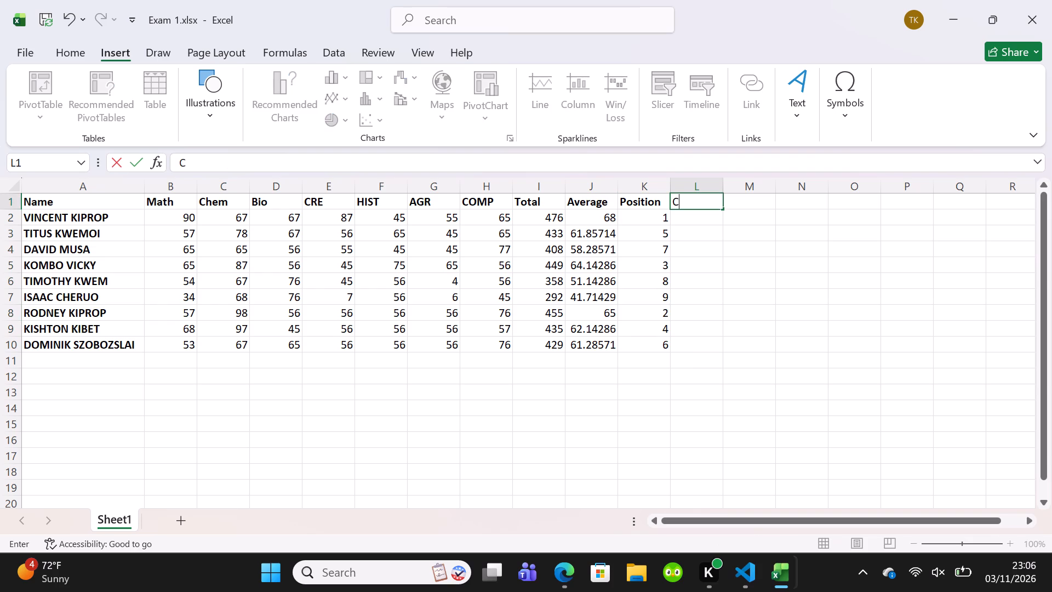
pyautogui.write('omment')
pyautogui.press('Down')
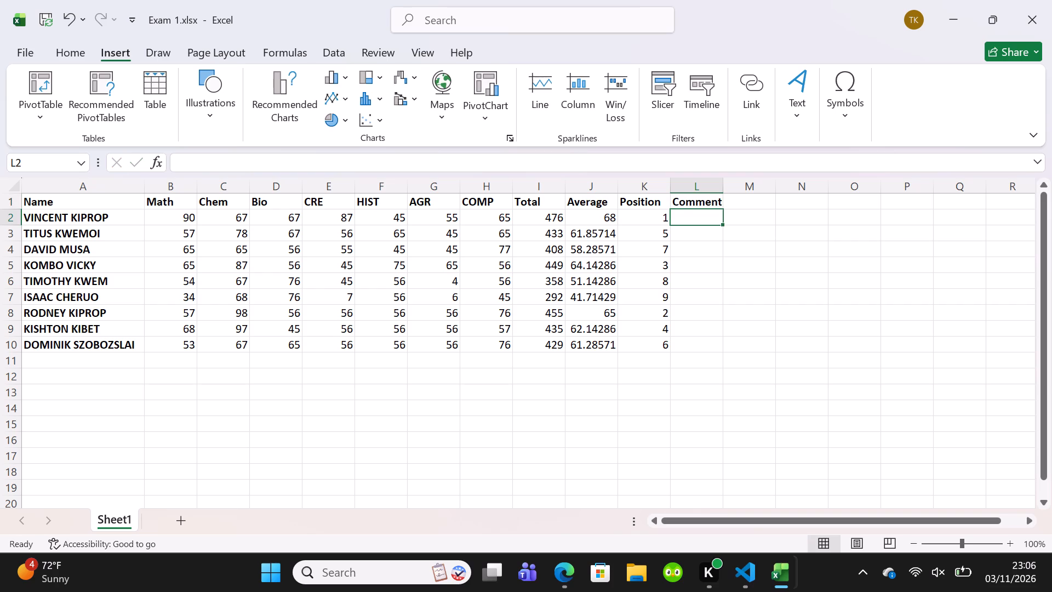
# Start an IF formula in cell L2 that returns "A" when the average in J2 is >=80.
pyautogui.press('=')
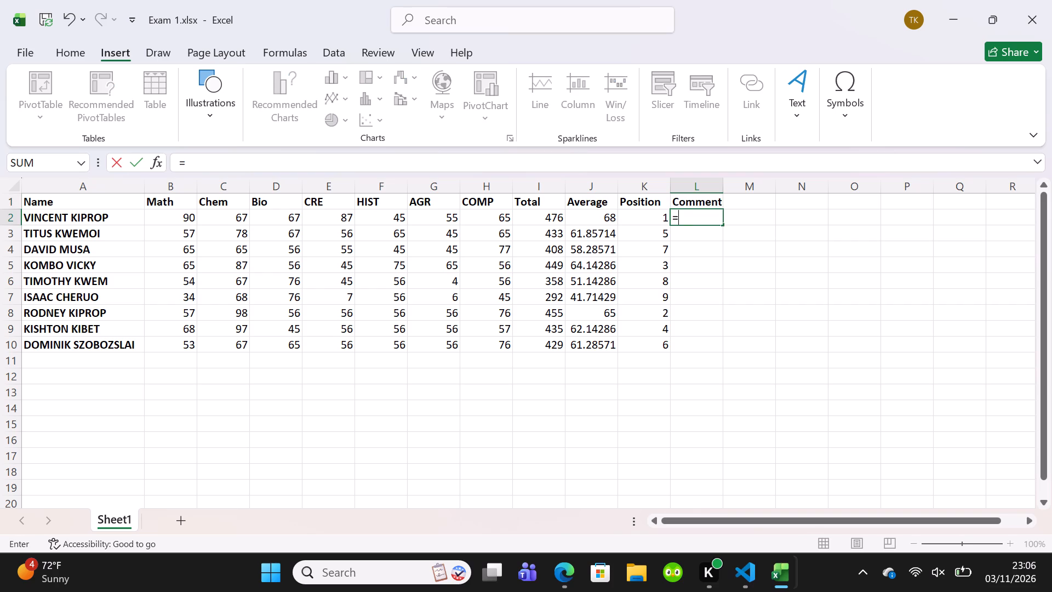
pyautogui.write('if')
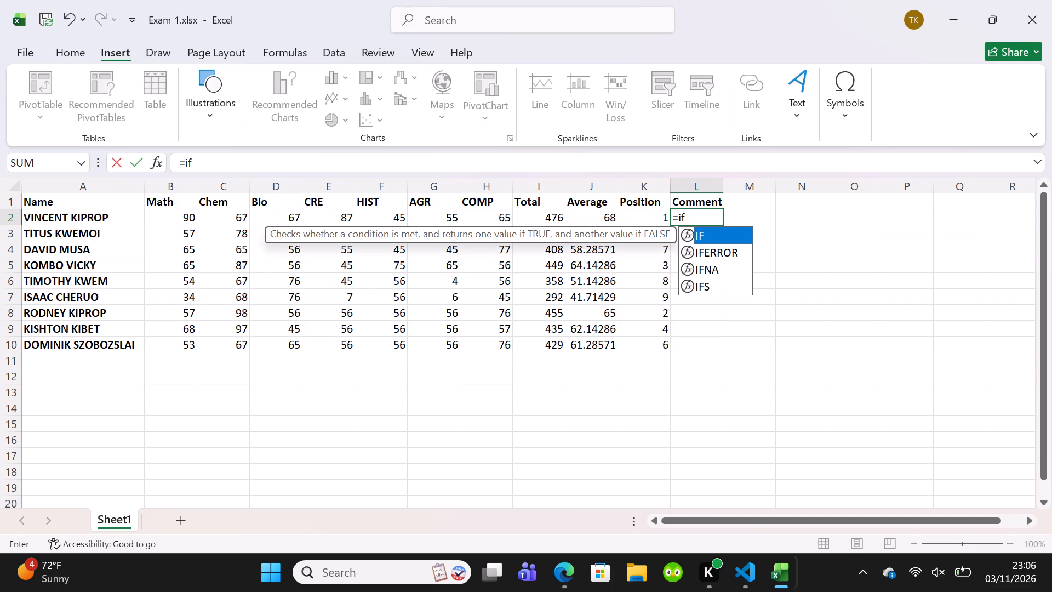
pyautogui.hotkey('shift', '(')
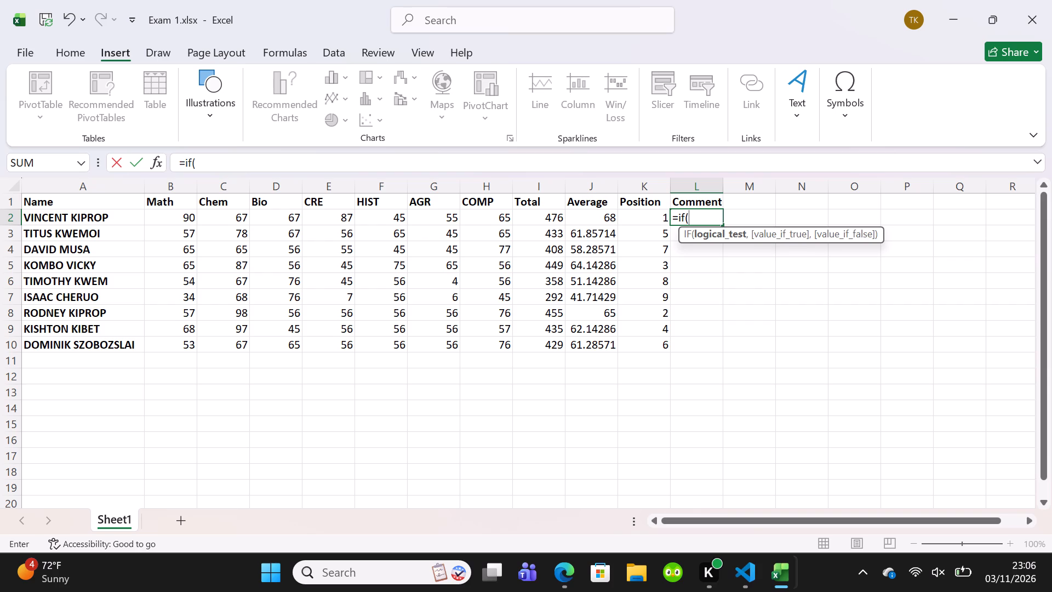
pyautogui.write('j2')
pyautogui.hotkey('shift', '>')
pyautogui.press('=')
pyautogui.write('80')
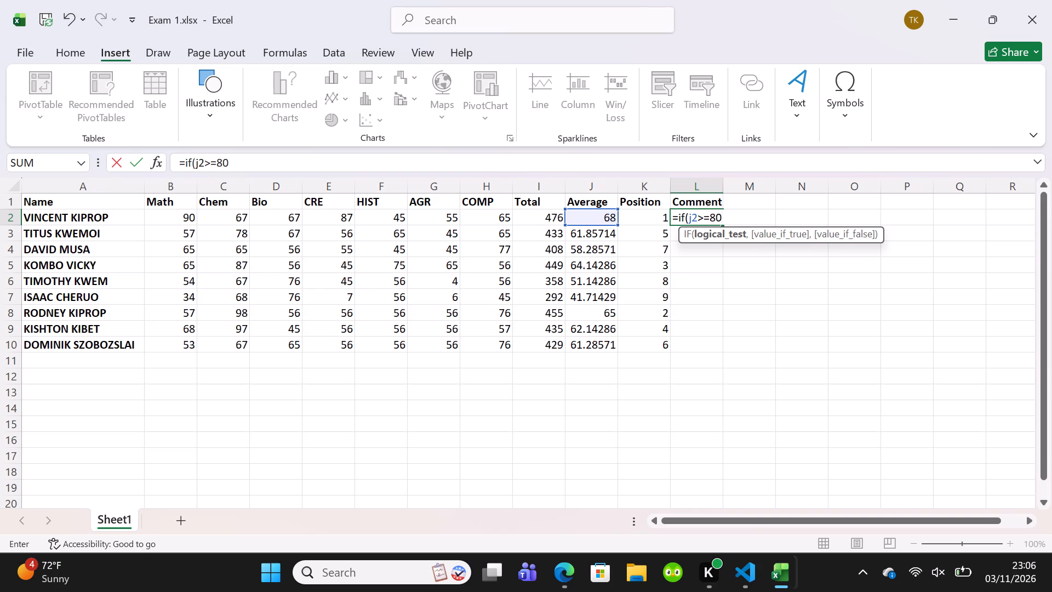
pyautogui.press(',')
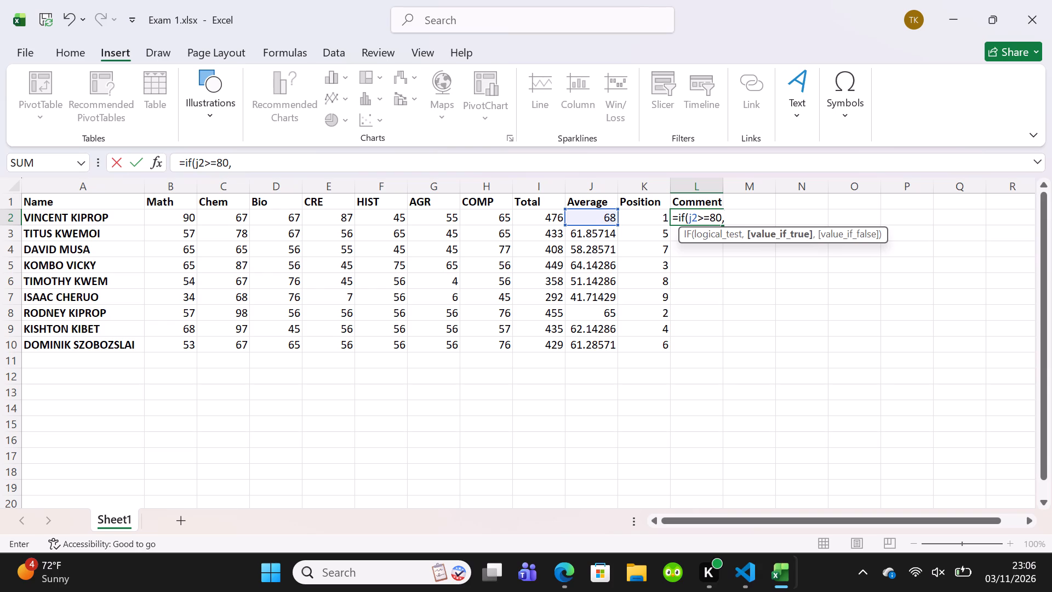
pyautogui.hotkey('shift', '"')
pyautogui.press('a')
pyautogui.hotkey('shift', '"')
# Nest a second IF in the L2 formula that returns "B" when J2 is >=70.
pyautogui.press(',')
pyautogui.write('if')
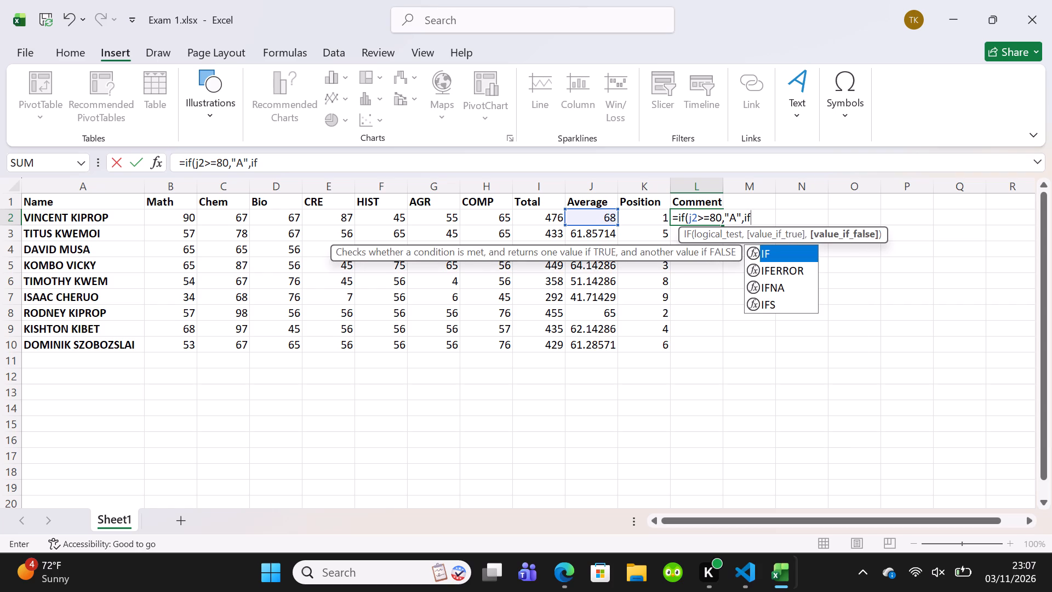
pyautogui.hotkey('shift', '(')
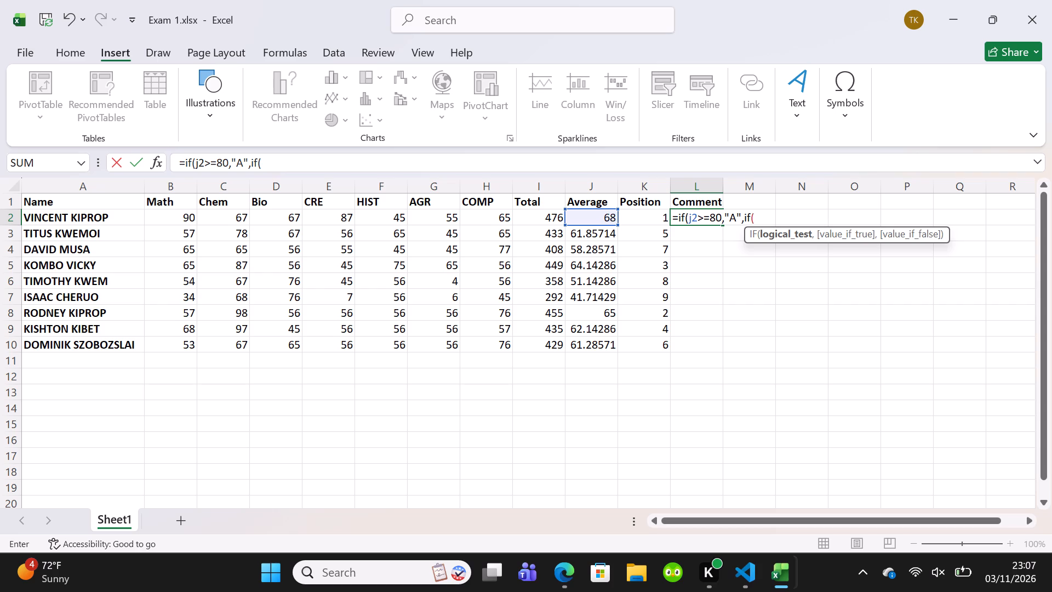
pyautogui.write('j2')
pyautogui.write('>=')
pyautogui.write('70')
pyautogui.press('shift+less')
pyautogui.press('BackSpace')
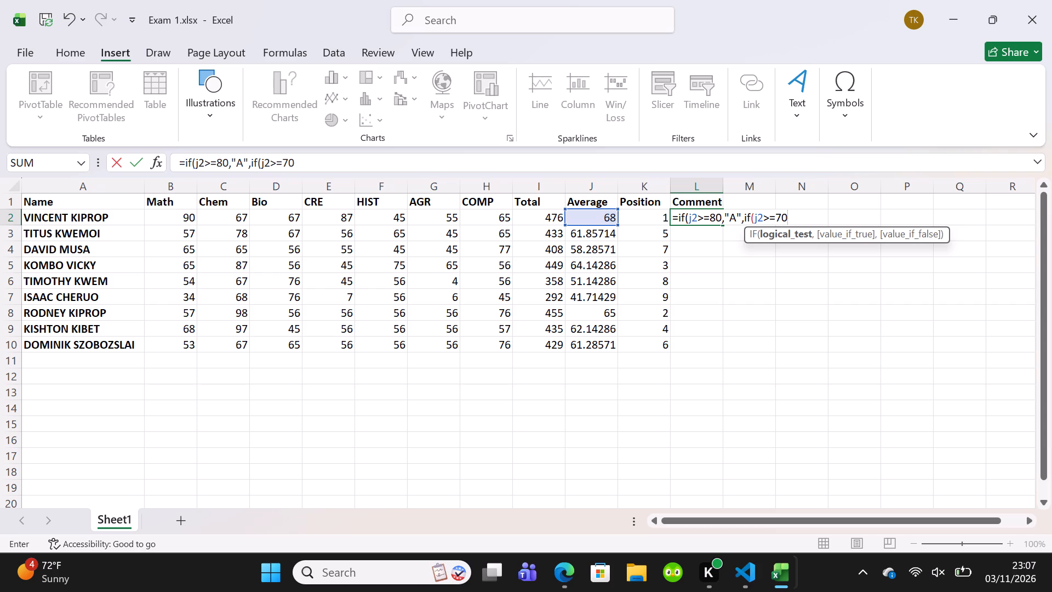
pyautogui.press(',')
pyautogui.hotkey('shift', '"')
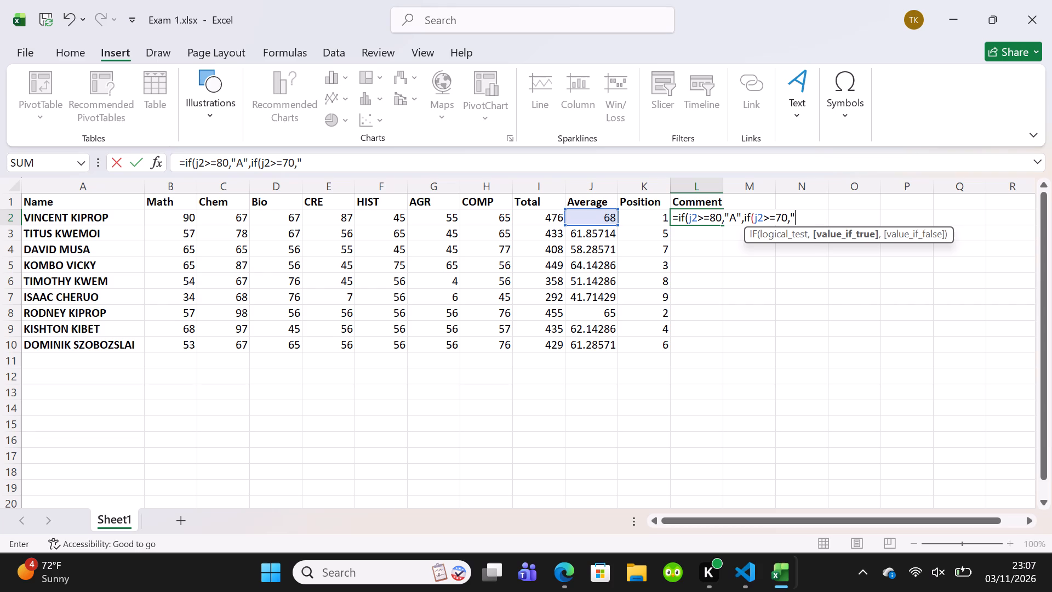
pyautogui.press('b')
pyautogui.hotkey('shift', '"')
# Nest a third IF in the L2 formula with the condition J2>=60.
pyautogui.press(',')
pyautogui.write('IF')
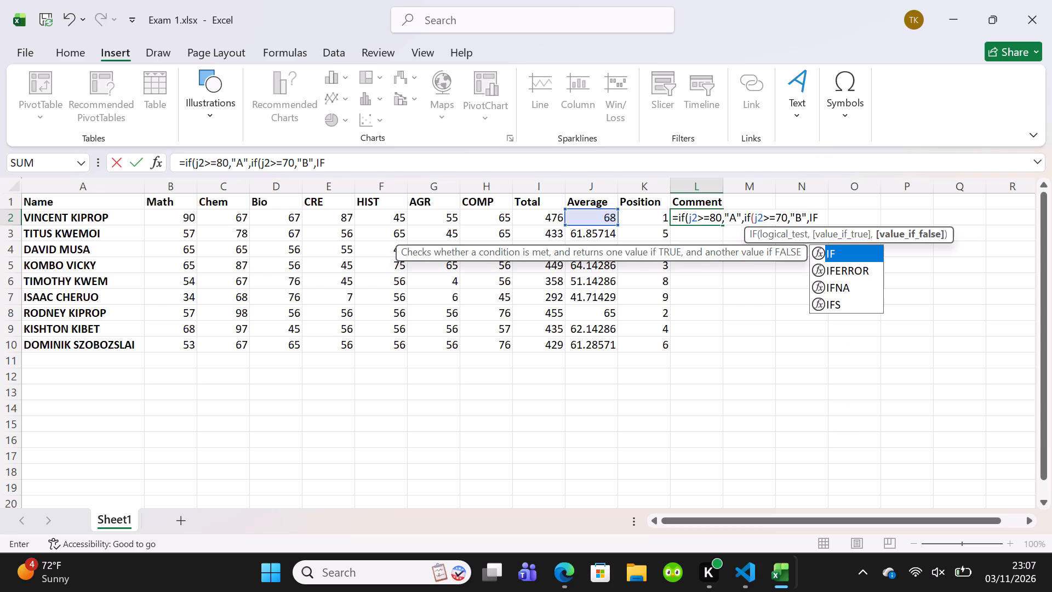
pyautogui.hotkey('shift', '(')
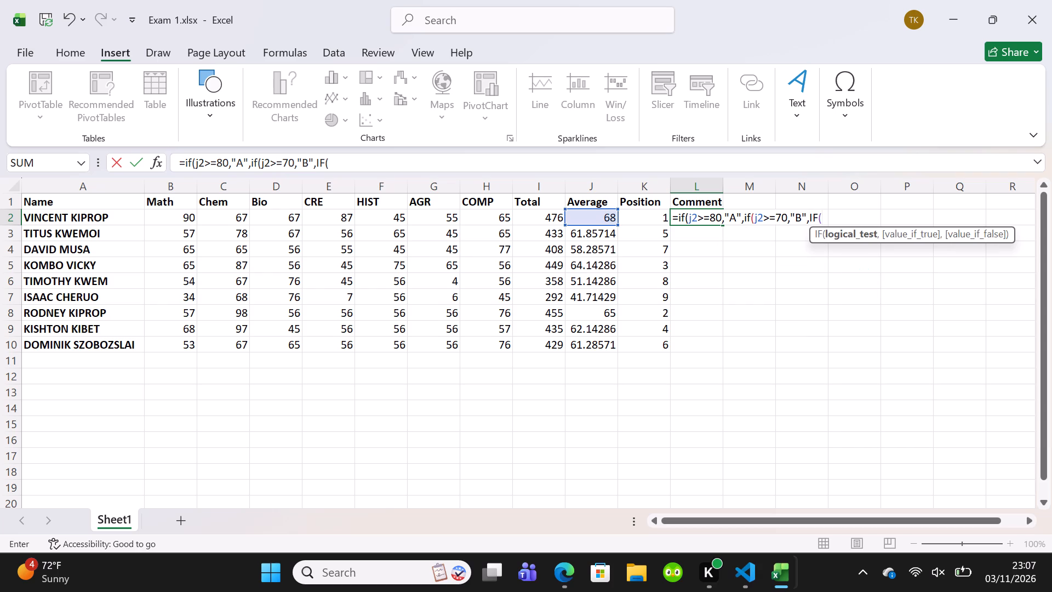
pyautogui.write('J2')
pyautogui.hotkey('shift', '>')
pyautogui.press('=')
pyautogui.write('60')
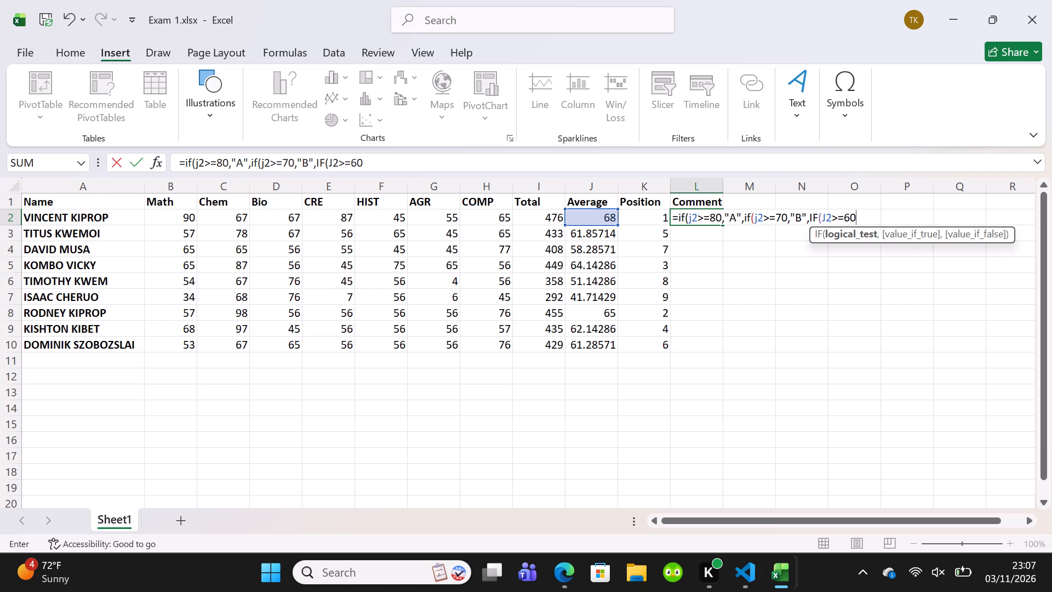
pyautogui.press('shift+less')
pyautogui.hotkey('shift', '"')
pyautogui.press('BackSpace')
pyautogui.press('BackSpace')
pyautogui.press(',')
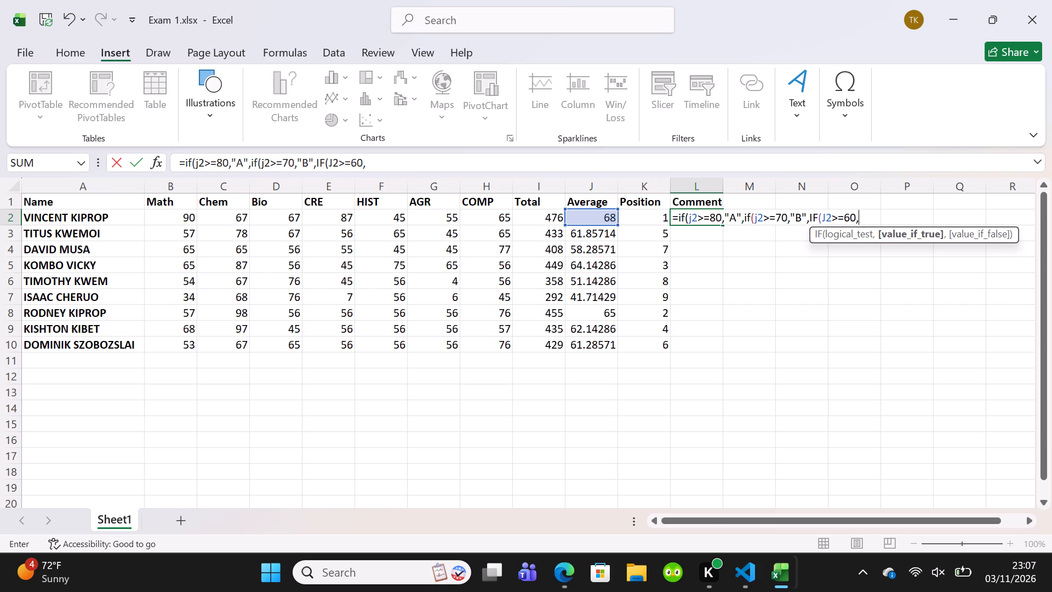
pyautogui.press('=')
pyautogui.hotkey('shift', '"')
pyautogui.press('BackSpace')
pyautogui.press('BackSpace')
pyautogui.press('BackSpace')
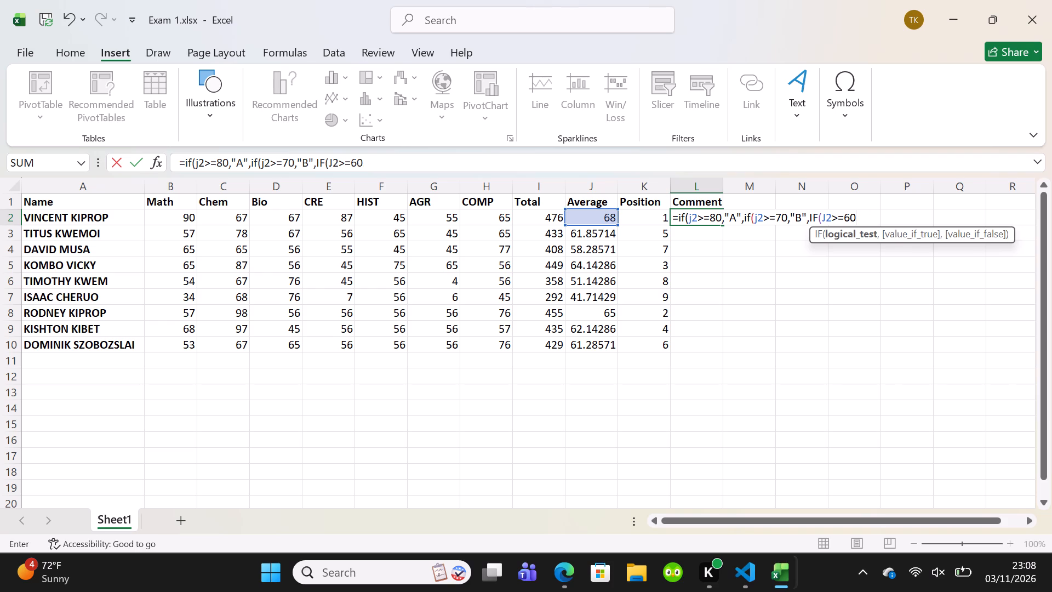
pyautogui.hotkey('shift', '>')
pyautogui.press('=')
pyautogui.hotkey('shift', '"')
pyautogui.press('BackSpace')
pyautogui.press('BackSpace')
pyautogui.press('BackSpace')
# Complete the L2 formula so the third IF returns "C" or otherwise FAIL without quotation marks, closing all three IFs.
pyautogui.press(',')
pyautogui.hotkey('shift', '"')
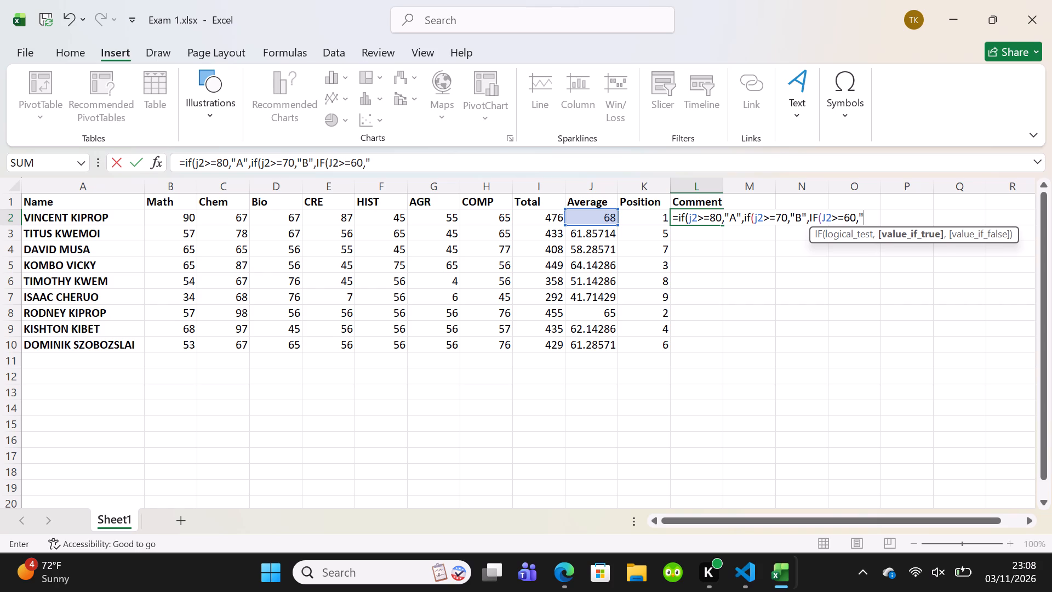
pyautogui.press('c')
pyautogui.hotkey('shift', '"')
pyautogui.press(',')
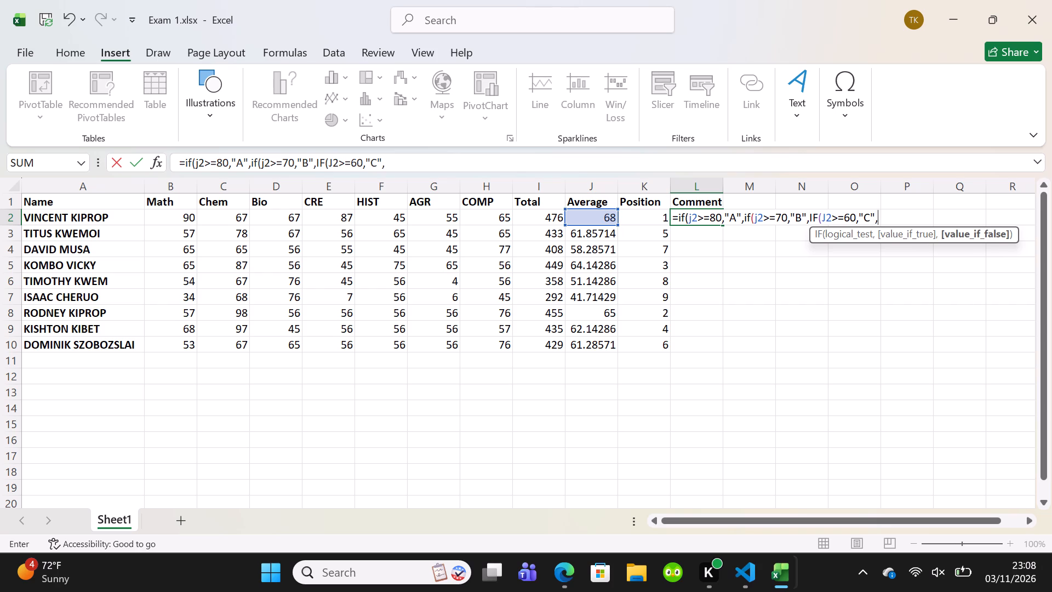
pyautogui.write('FAIL')
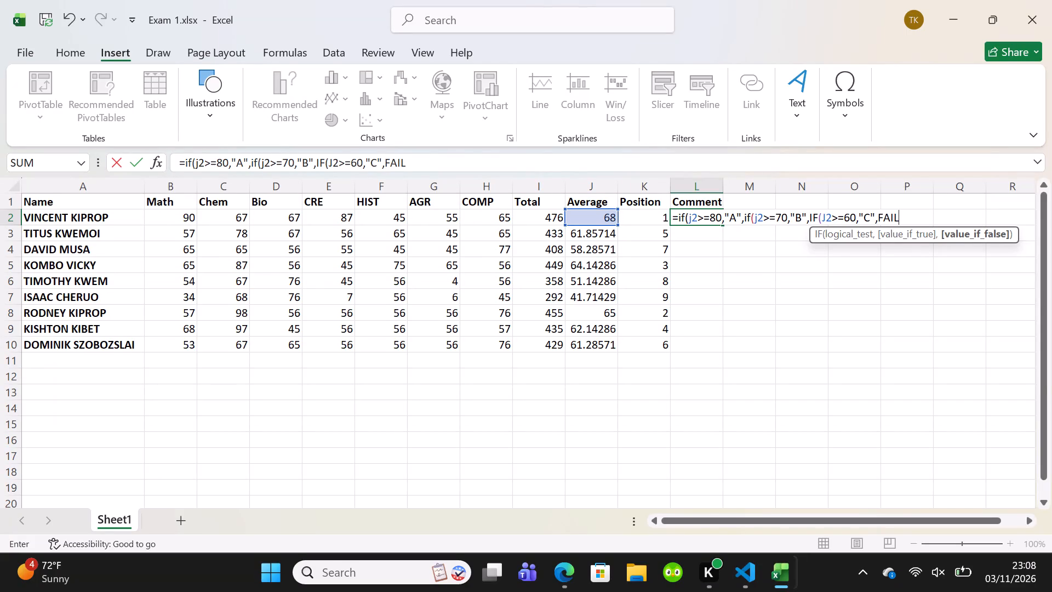
pyautogui.hotkey('shift', ')')
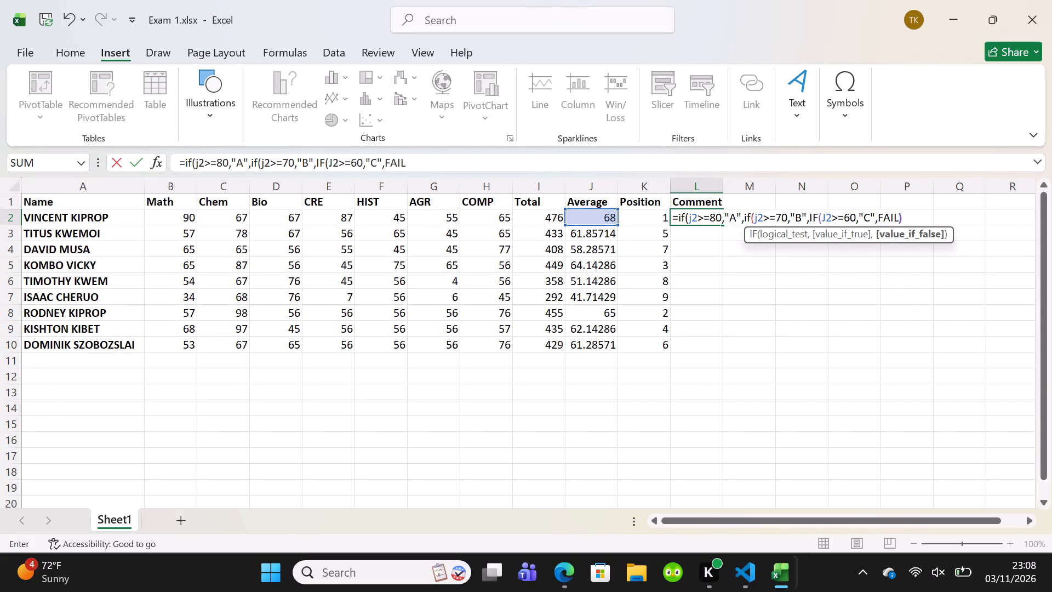
pyautogui.hotkey('shift', ')')
pyautogui.hotkey('shift', ')')
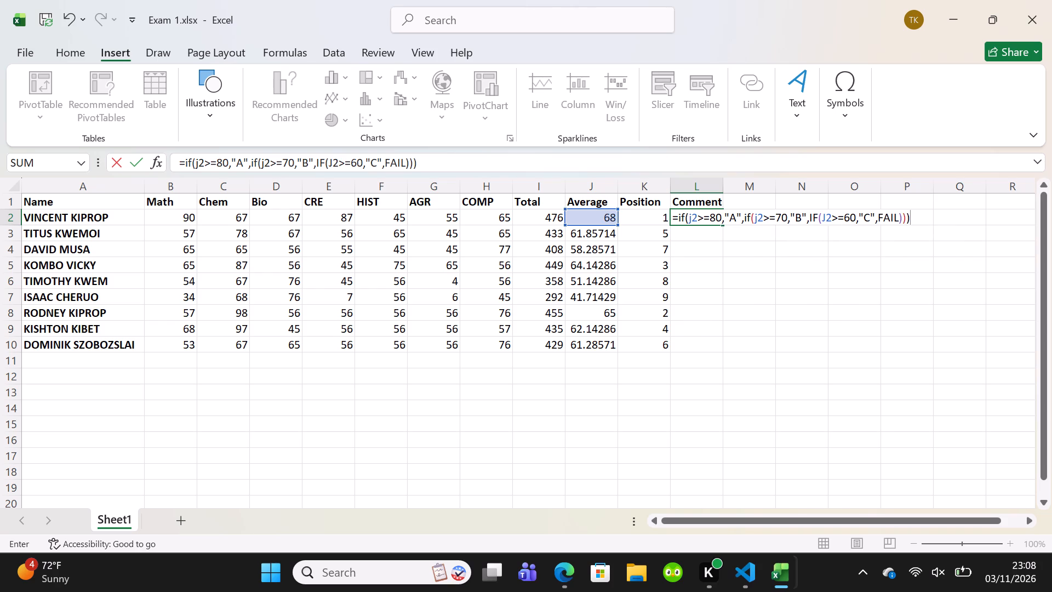
pyautogui.moveTo(691, 203); pyautogui.dragTo(647, 260, button='right')
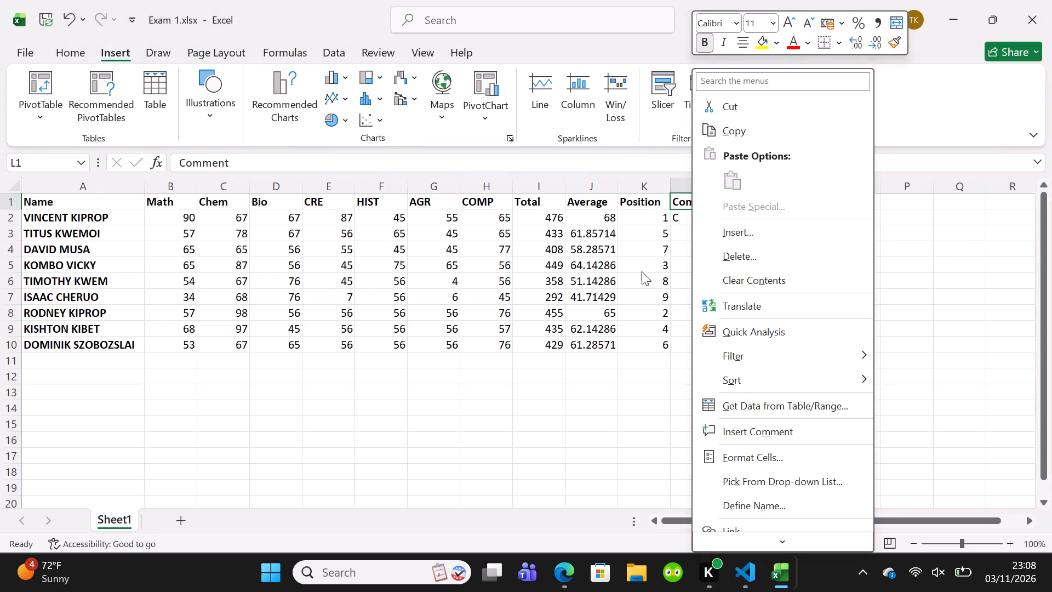
pyautogui.click(981, 323)
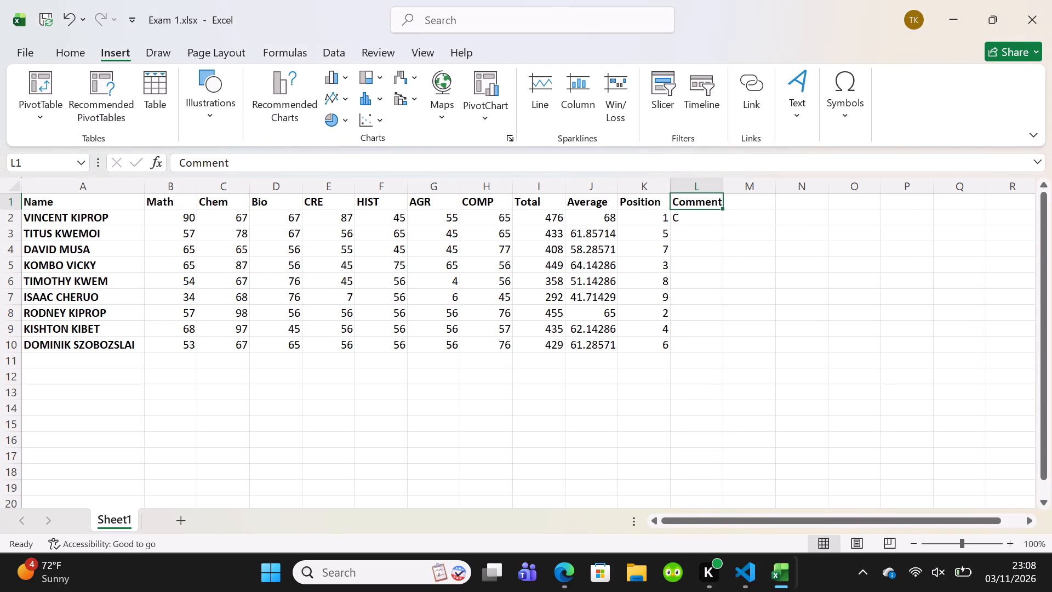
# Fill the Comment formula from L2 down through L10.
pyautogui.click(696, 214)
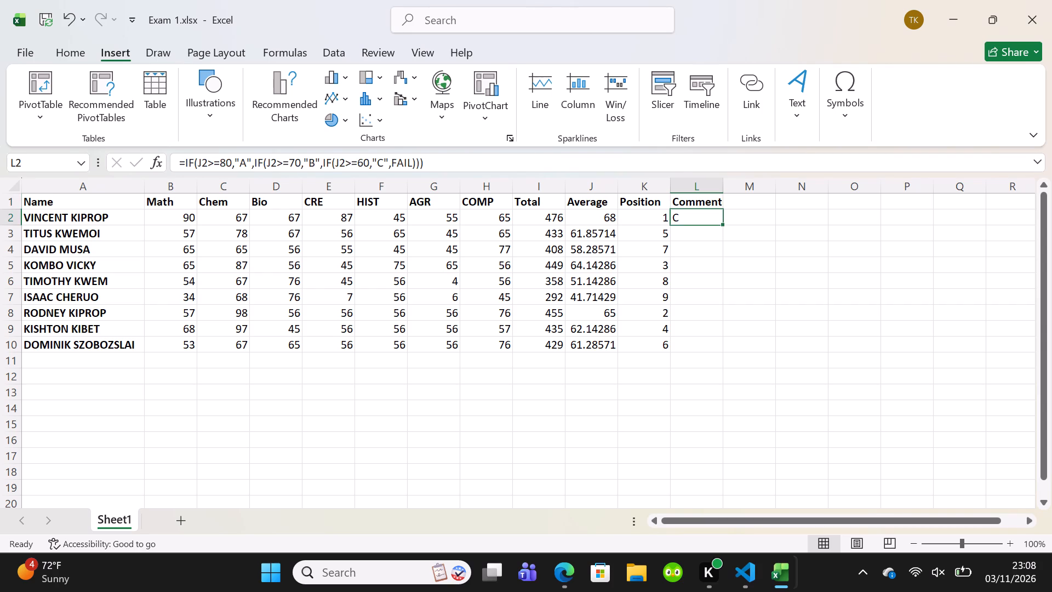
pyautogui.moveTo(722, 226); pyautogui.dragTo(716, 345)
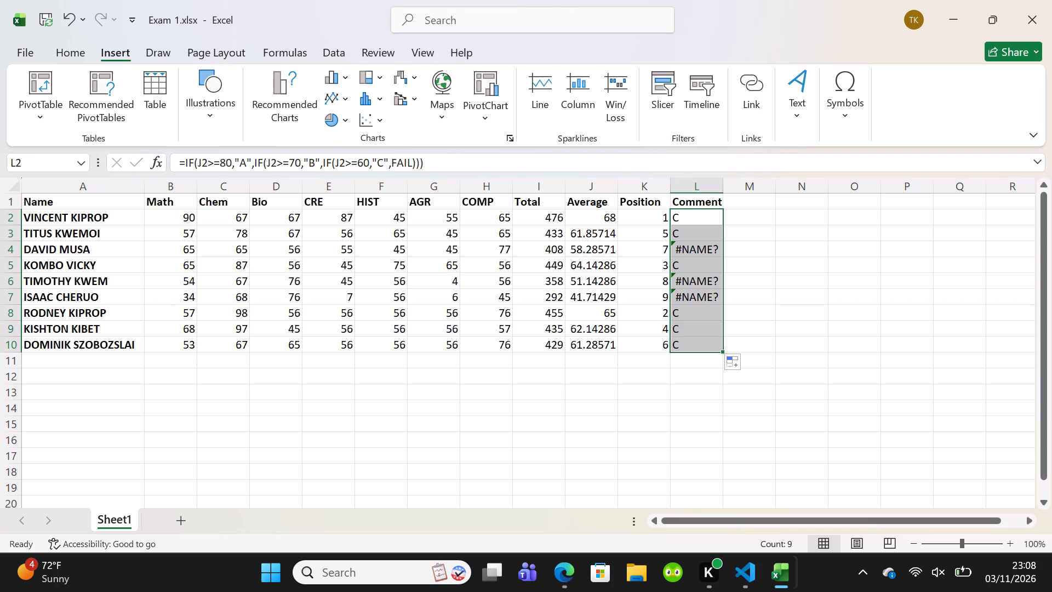
# Enclose FAIL in quotation marks in the L2 formula so it is treated as text.
pyautogui.click(392, 160)
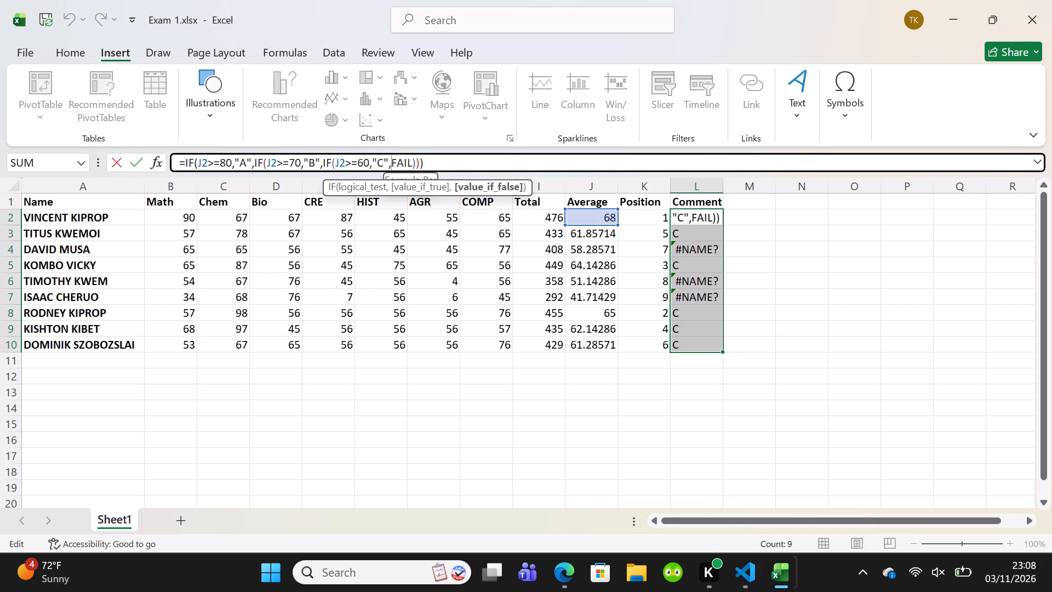
pyautogui.hotkey('shift', '"')
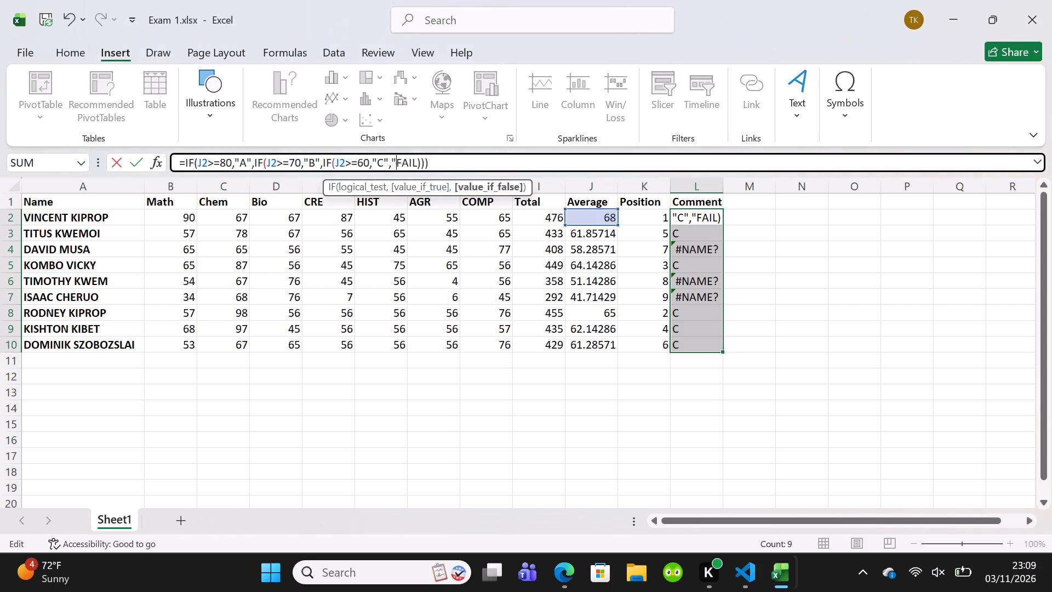
pyautogui.click(415, 166)
pyautogui.hotkey('shift', '"')
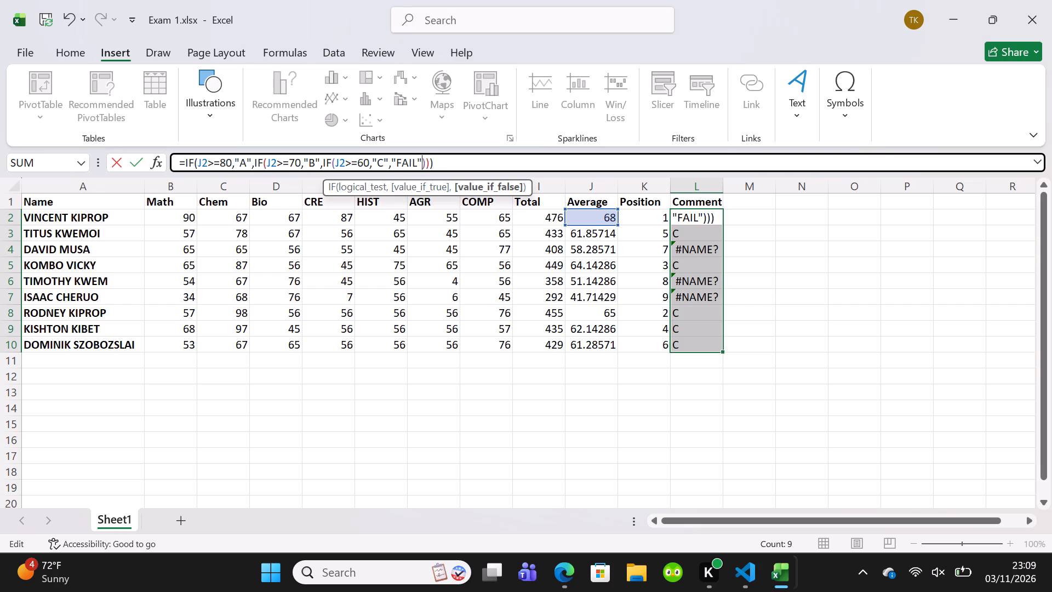
pyautogui.click(446, 162)
pyautogui.press('Return')
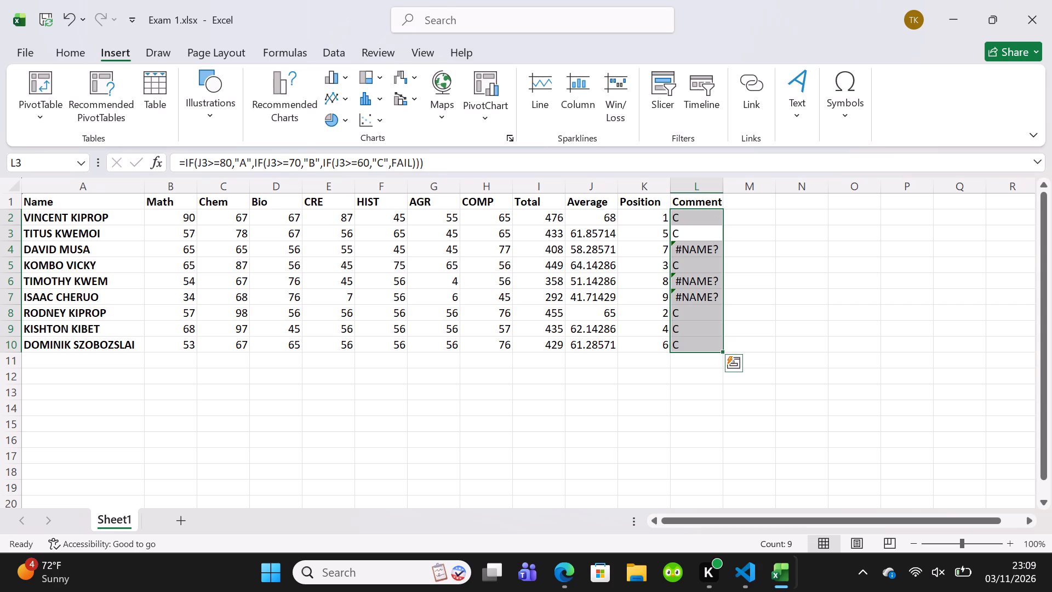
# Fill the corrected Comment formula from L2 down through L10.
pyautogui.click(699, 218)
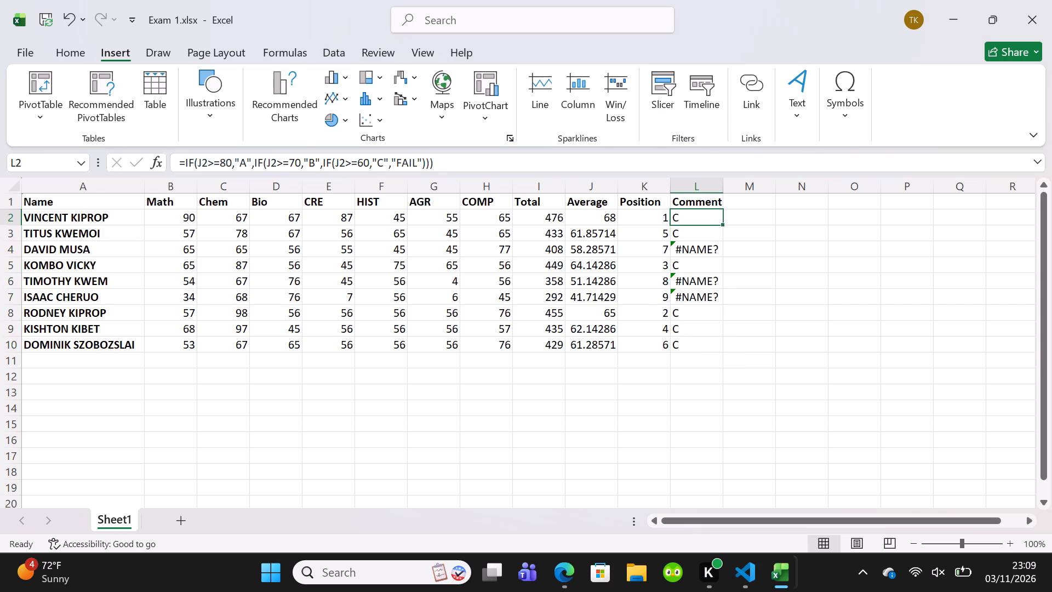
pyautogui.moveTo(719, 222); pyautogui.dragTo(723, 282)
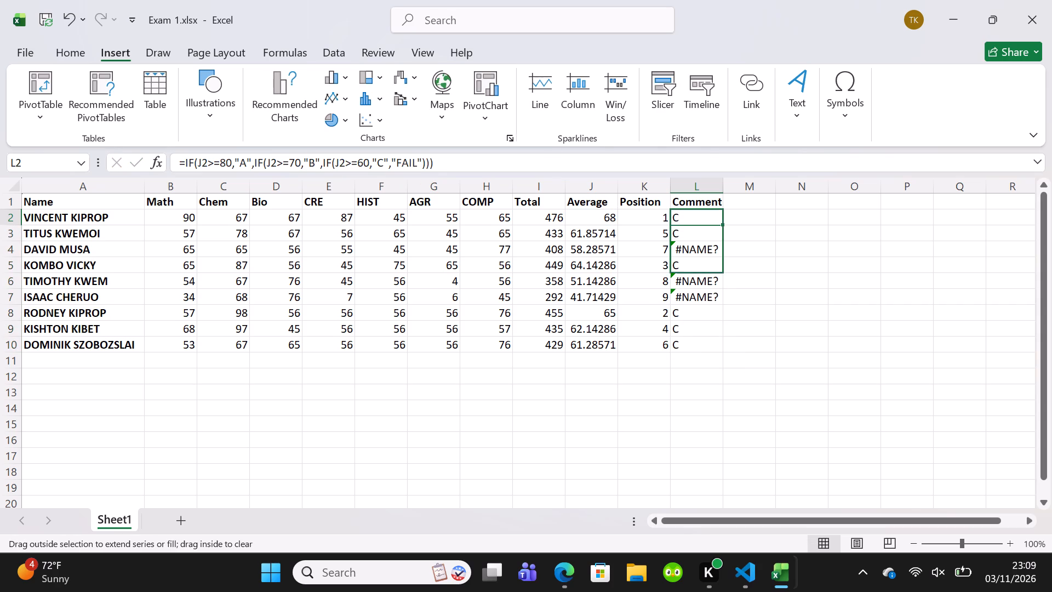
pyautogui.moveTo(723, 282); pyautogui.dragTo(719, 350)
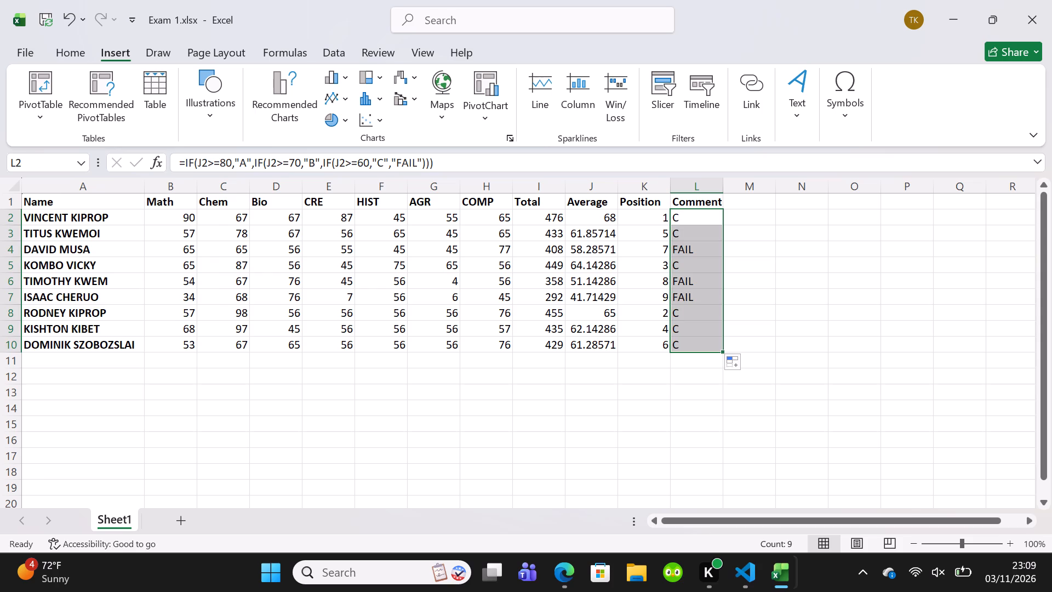
# Save the workbook.
pyautogui.hotkey('ctrl', 's')
pyautogui.hotkey('ctrl', 's')
pyautogui.hotkey('ctrl', 's')
# Set the grade thresholds in the L2 formula to >=60 for "A", >=50 for "B" and >=40 for "C".
pyautogui.click(226, 157)
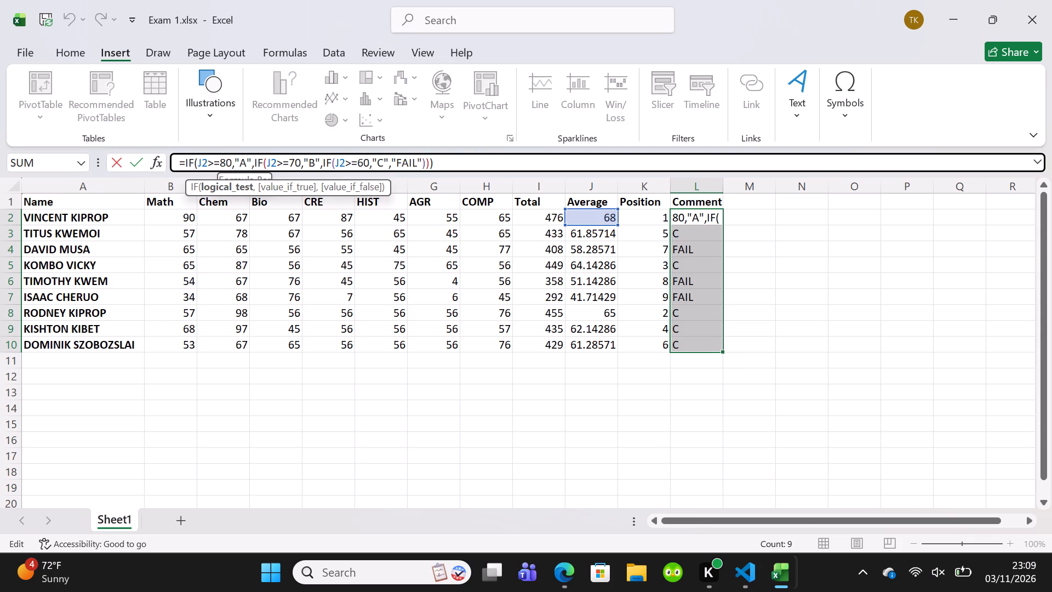
pyautogui.press('BackSpace')
pyautogui.press('9')
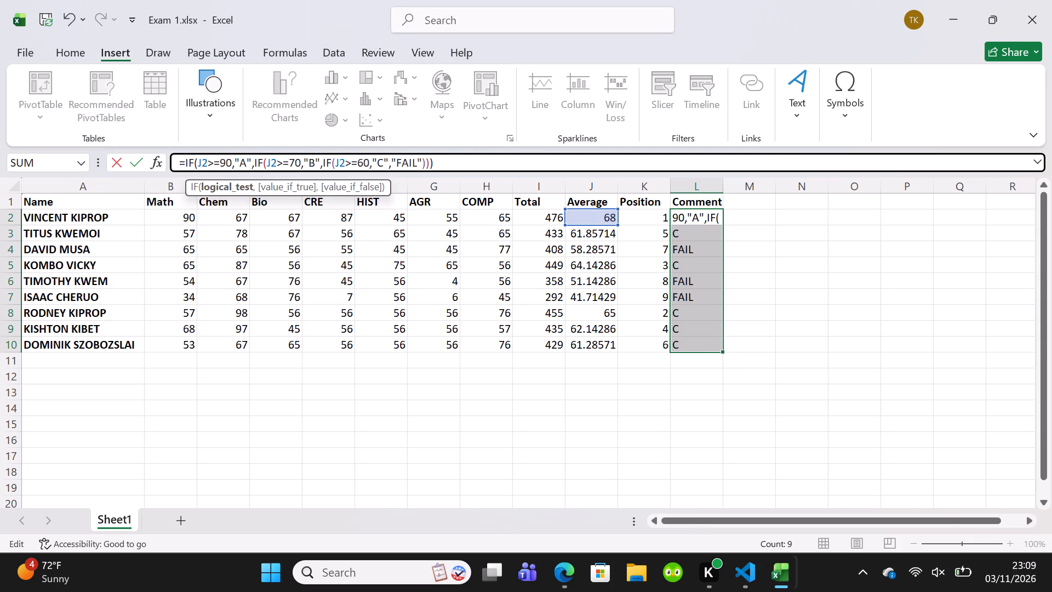
pyautogui.press('BackSpace')
pyautogui.press('6')
pyautogui.click(298, 165)
pyautogui.click(293, 161)
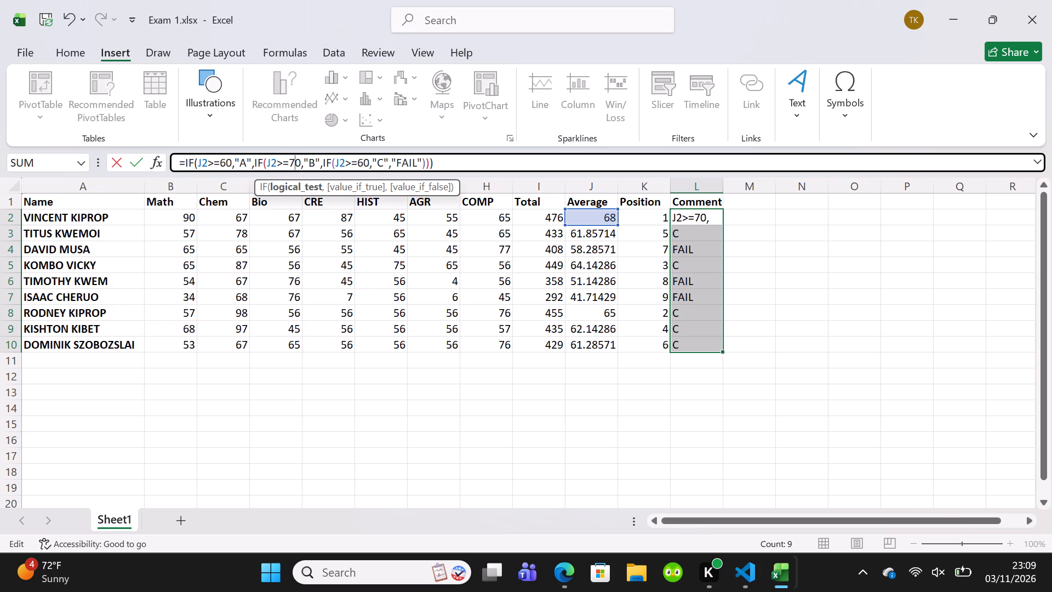
pyautogui.press('BackSpace')
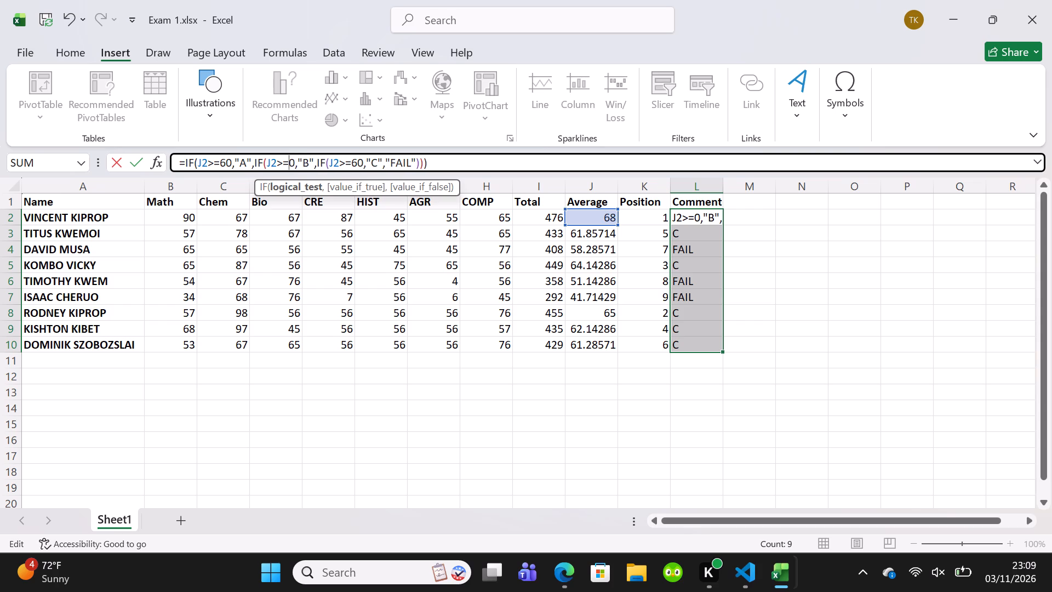
pyautogui.press('5')
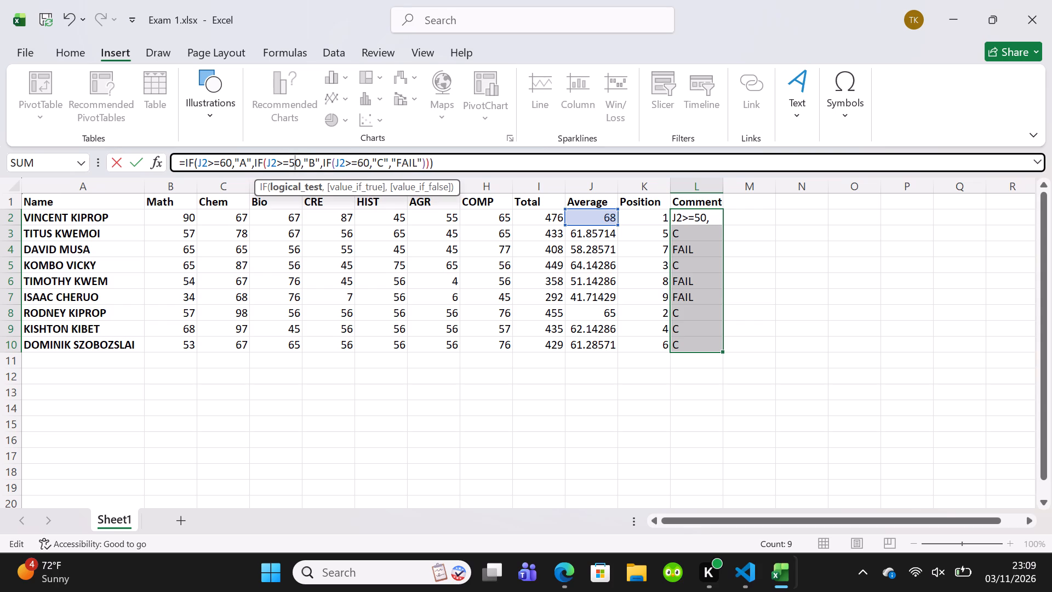
pyautogui.click(367, 161)
pyautogui.press('Left')
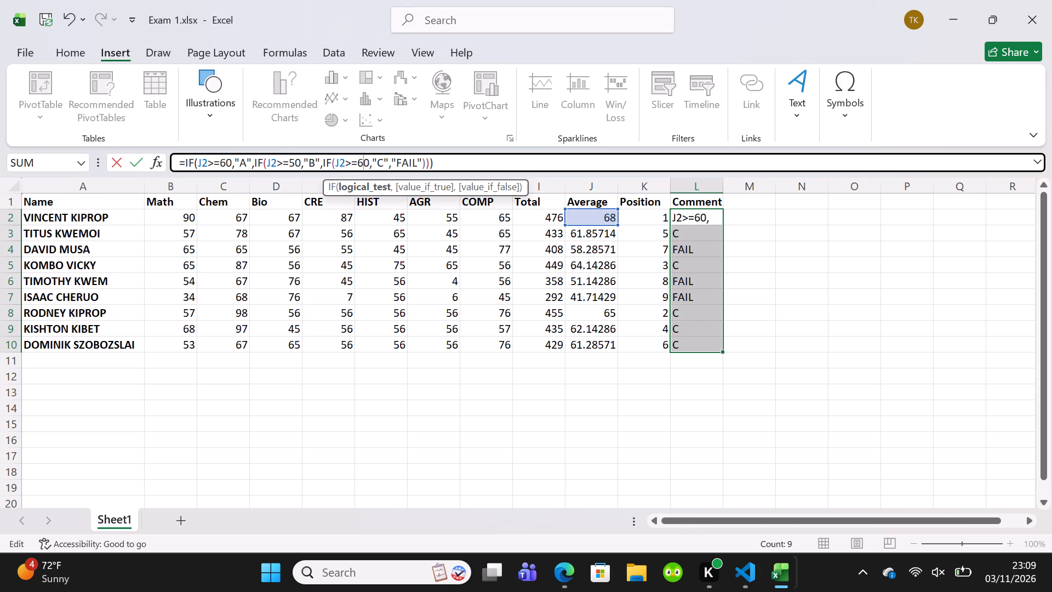
pyautogui.press('BackSpace')
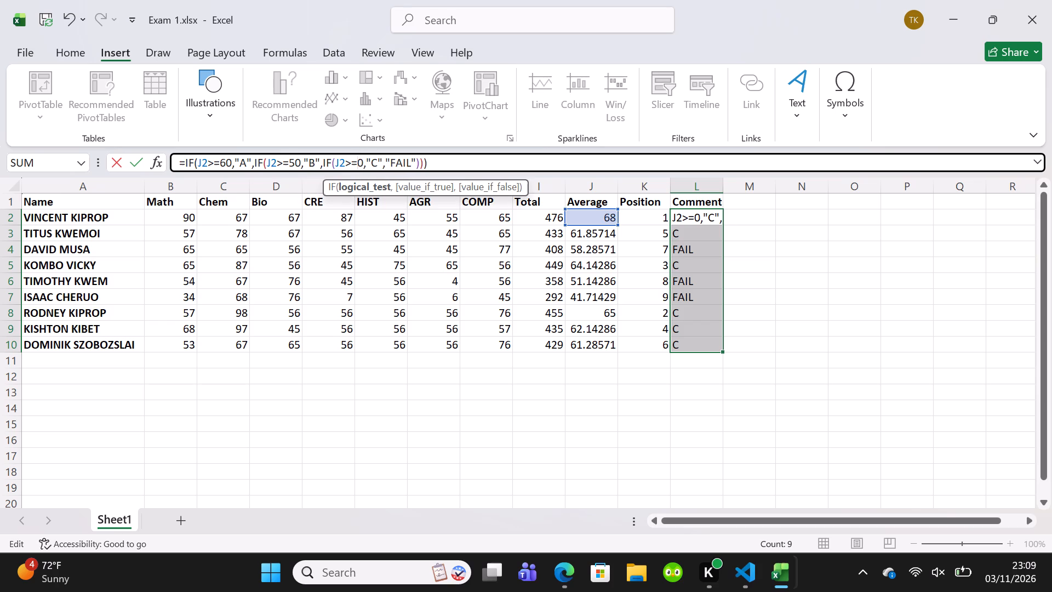
pyautogui.press('4')
pyautogui.click(437, 161)
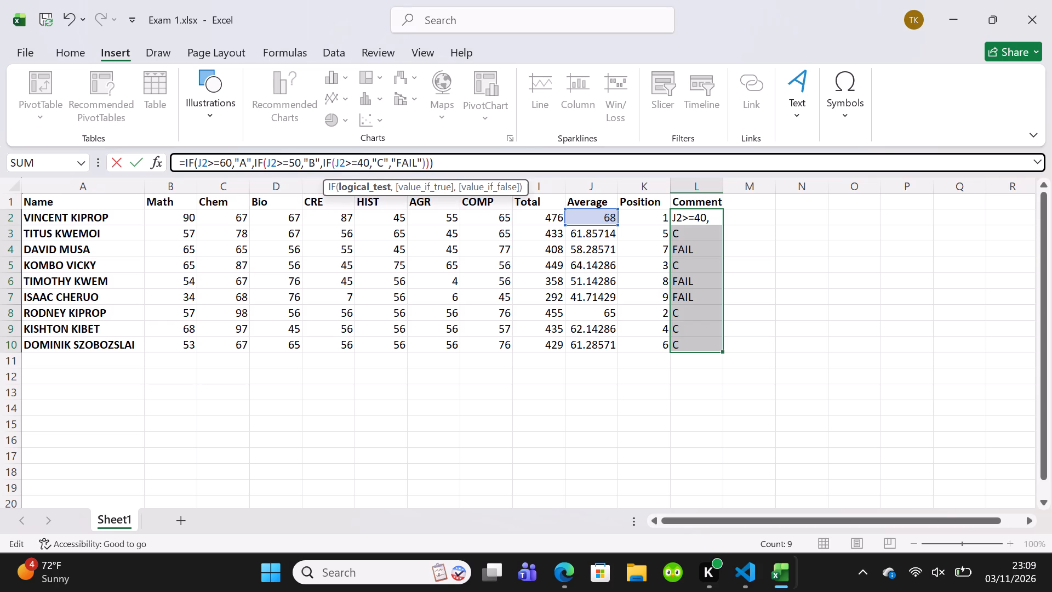
pyautogui.press('Return')
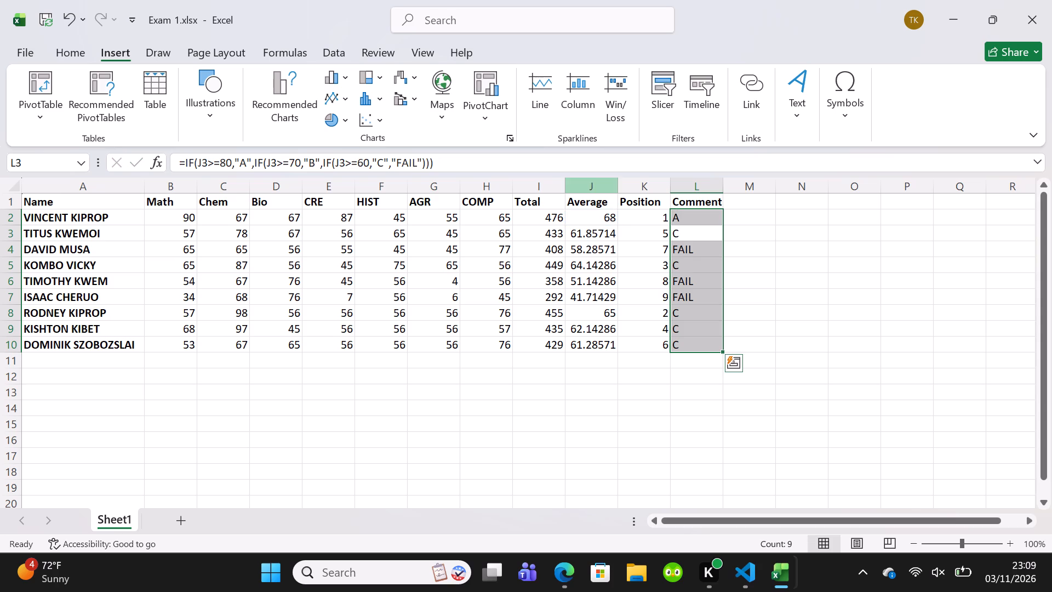
# Fill the Comment formula with the new thresholds from L2 down through L10.
pyautogui.click(702, 209)
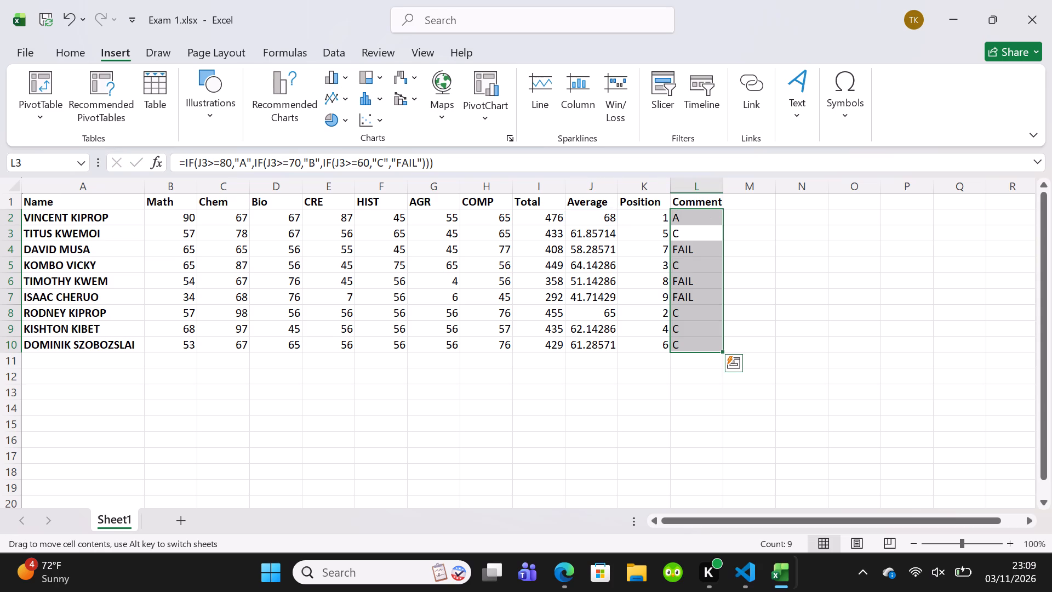
pyautogui.click(702, 220)
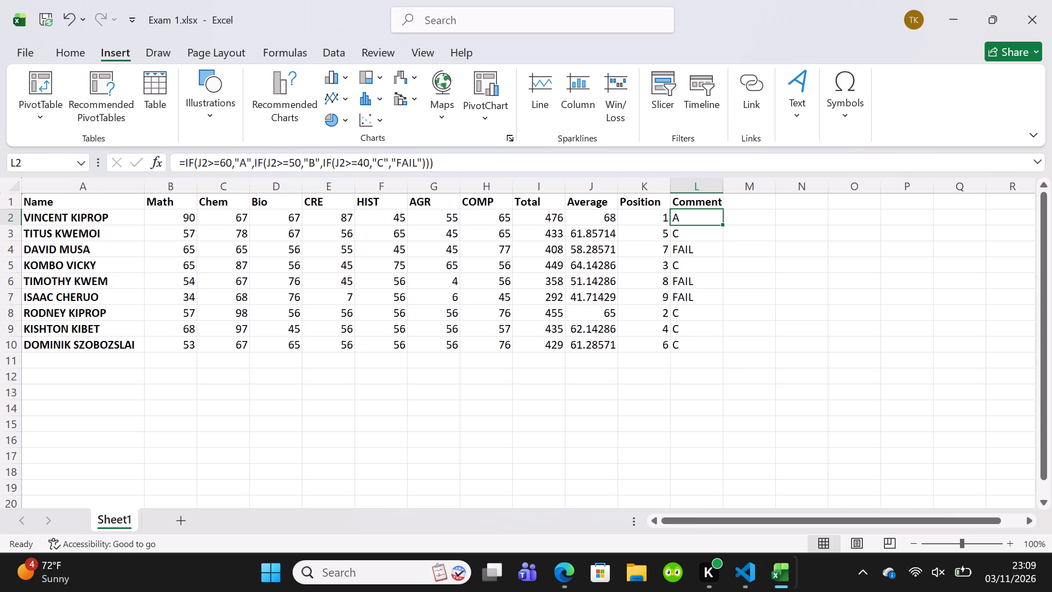
pyautogui.moveTo(722, 225); pyautogui.dragTo(723, 346)
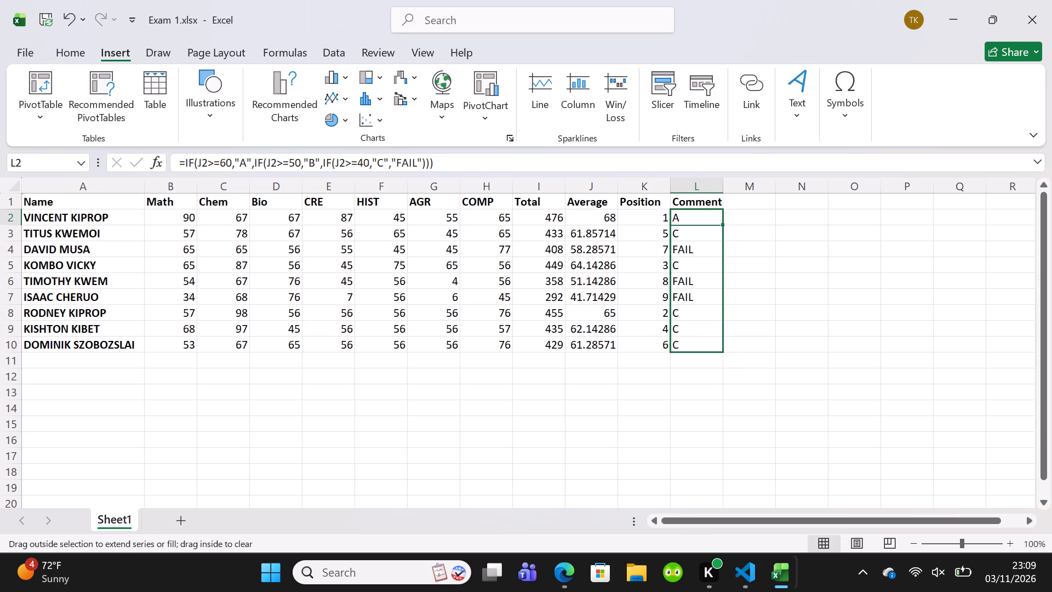
pyautogui.moveTo(723, 346); pyautogui.dragTo(725, 346)
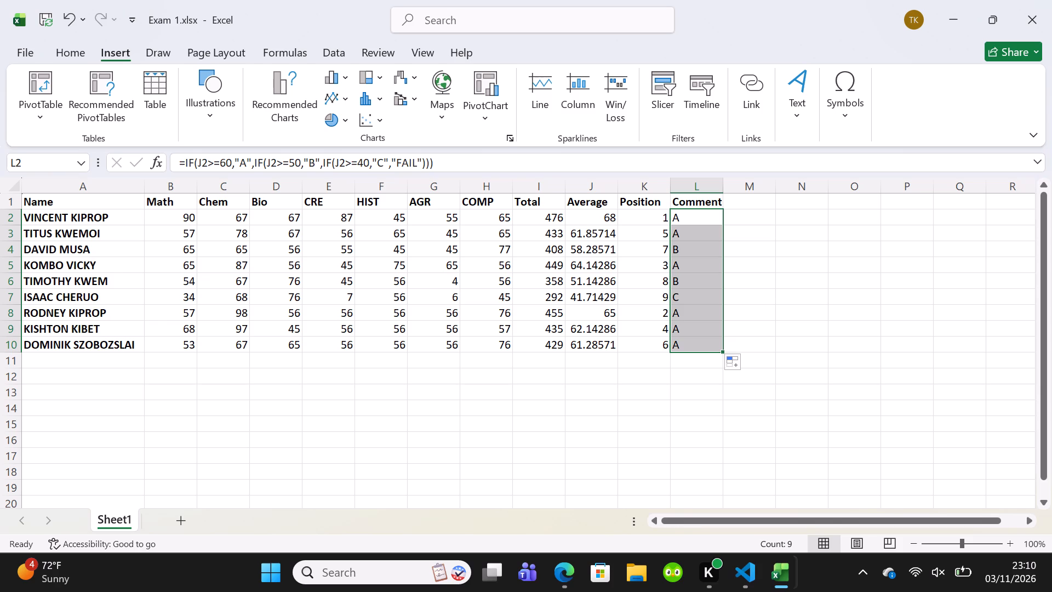
# Save the workbook with the updated Comment grades.
pyautogui.hotkey('ctrl', 's')
pyautogui.hotkey('ctrl', 's')
pyautogui.hotkey('ctrl', 's')
pyautogui.click(637, 379)
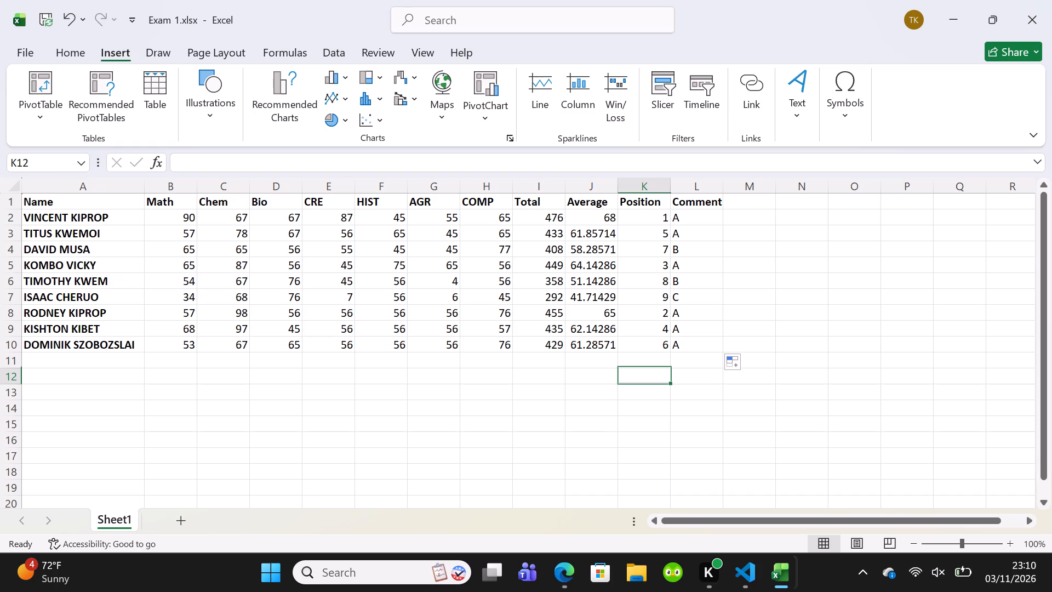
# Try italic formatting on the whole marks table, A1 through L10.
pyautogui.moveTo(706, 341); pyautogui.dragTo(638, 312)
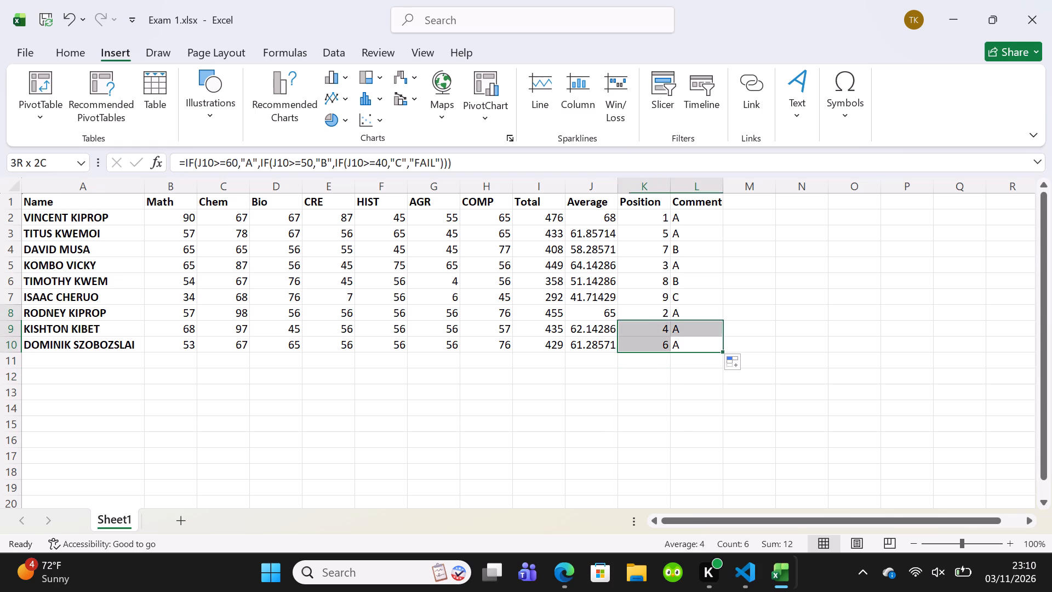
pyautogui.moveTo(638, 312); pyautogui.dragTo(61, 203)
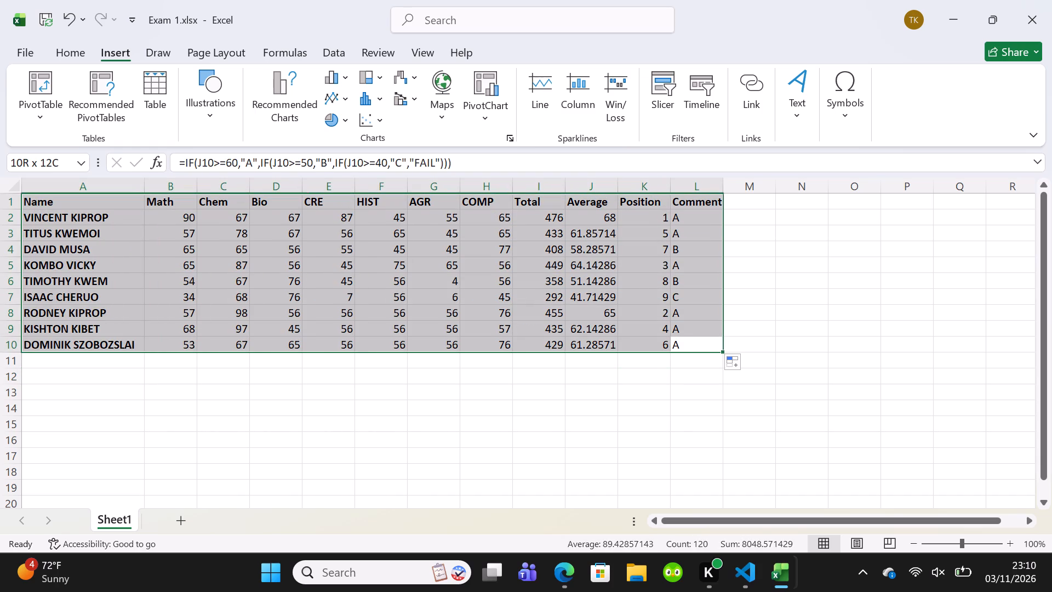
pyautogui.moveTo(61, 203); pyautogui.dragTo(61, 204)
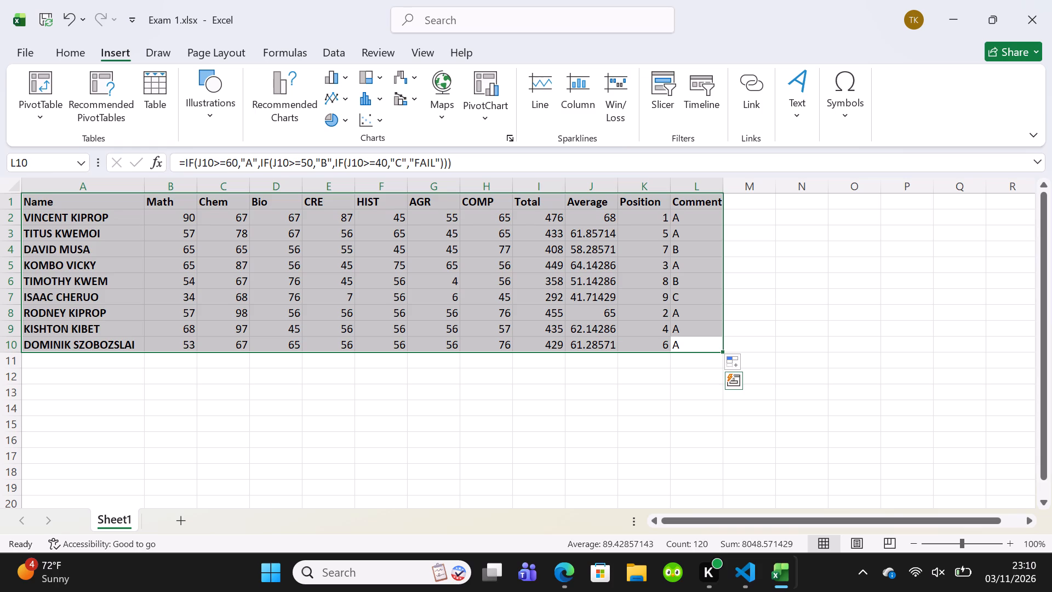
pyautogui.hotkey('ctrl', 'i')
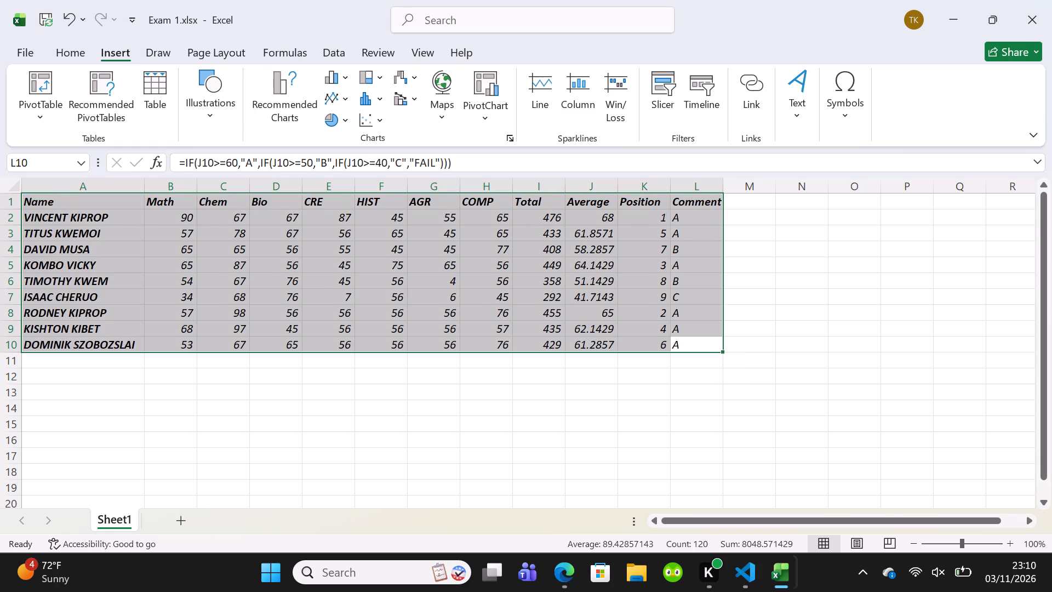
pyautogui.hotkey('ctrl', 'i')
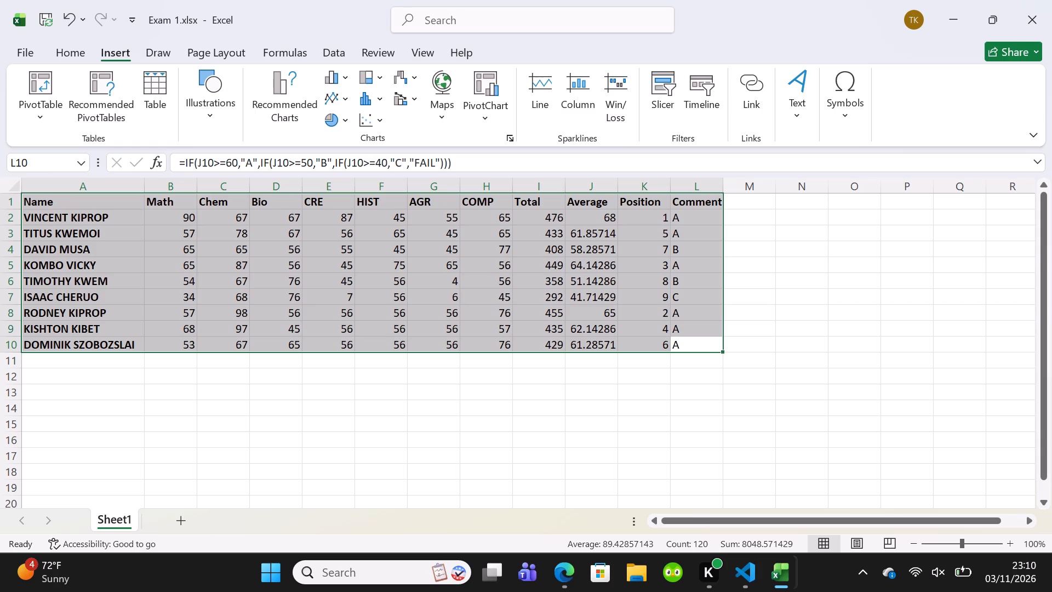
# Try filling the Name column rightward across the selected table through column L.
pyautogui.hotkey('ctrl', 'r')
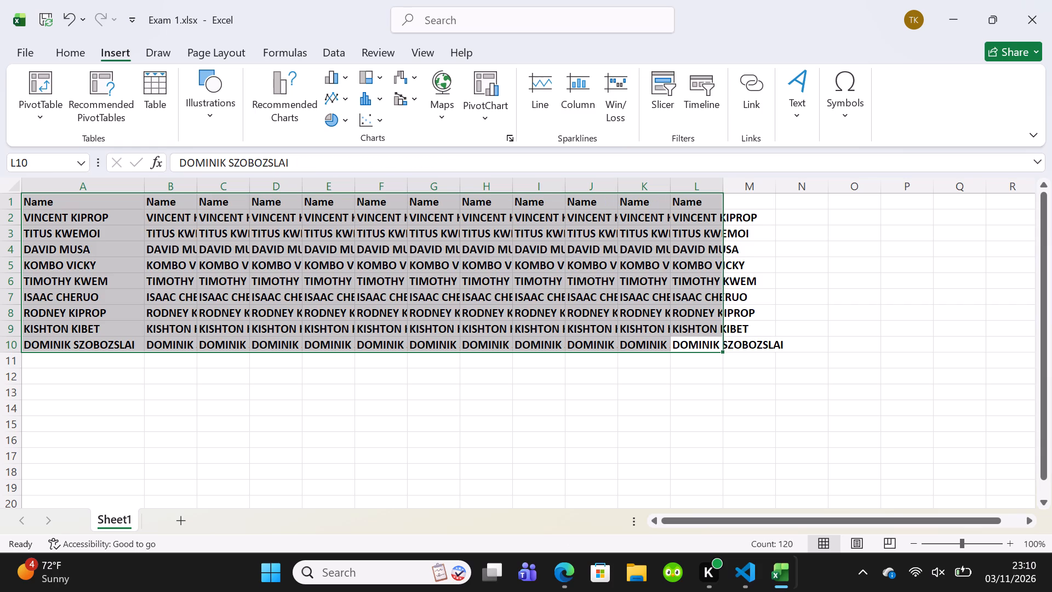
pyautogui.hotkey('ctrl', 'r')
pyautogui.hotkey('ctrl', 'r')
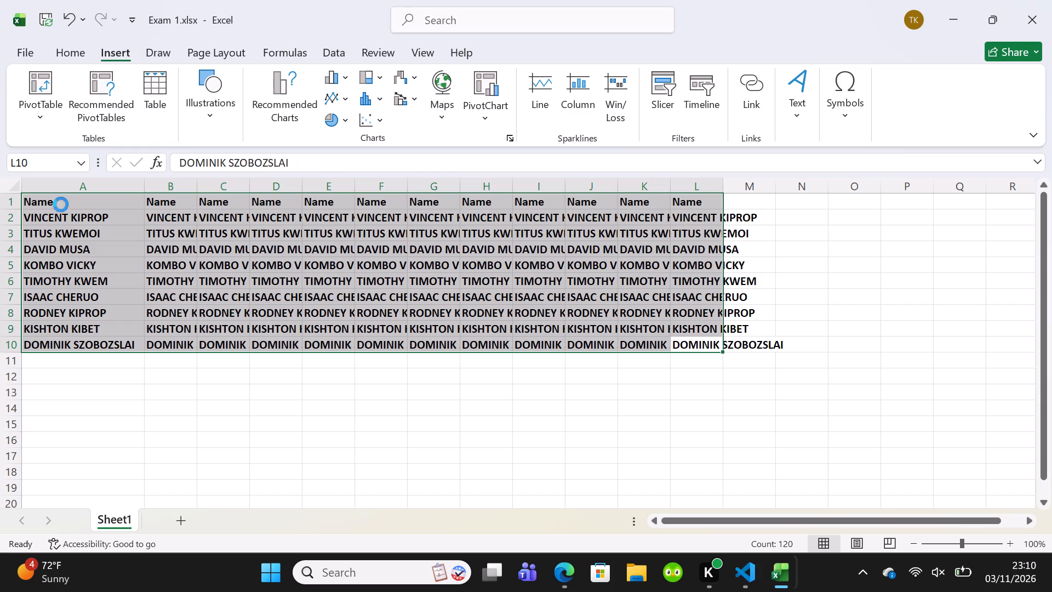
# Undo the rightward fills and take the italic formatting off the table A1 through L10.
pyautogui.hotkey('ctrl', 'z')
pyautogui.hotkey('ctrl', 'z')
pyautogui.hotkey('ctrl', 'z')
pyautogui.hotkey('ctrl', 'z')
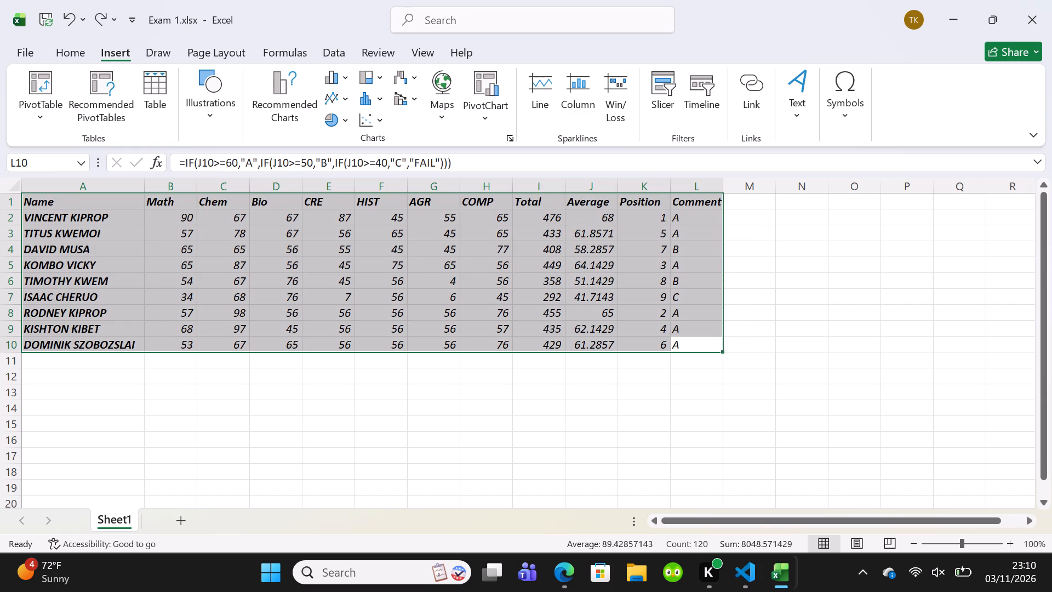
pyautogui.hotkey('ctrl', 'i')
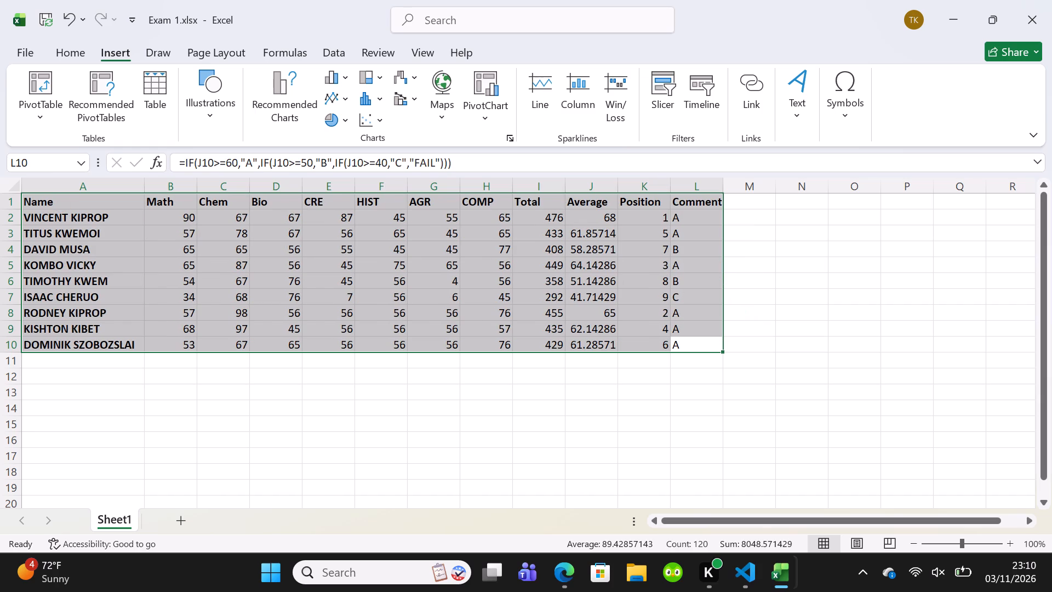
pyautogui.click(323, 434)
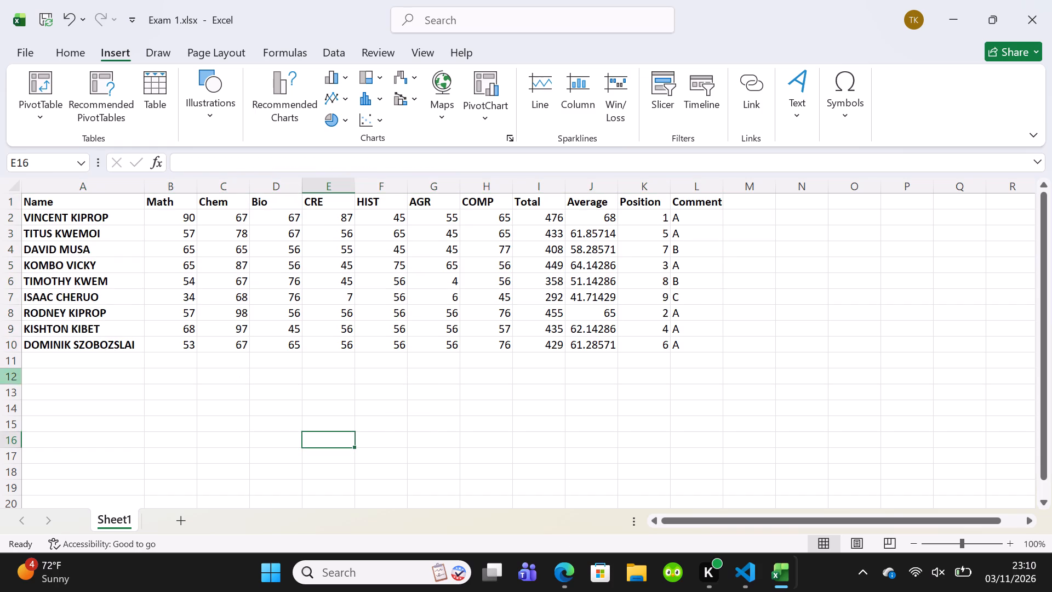
# Centre the marks table's contents horizontally, covering the range A1 through M11.
pyautogui.click(64, 349)
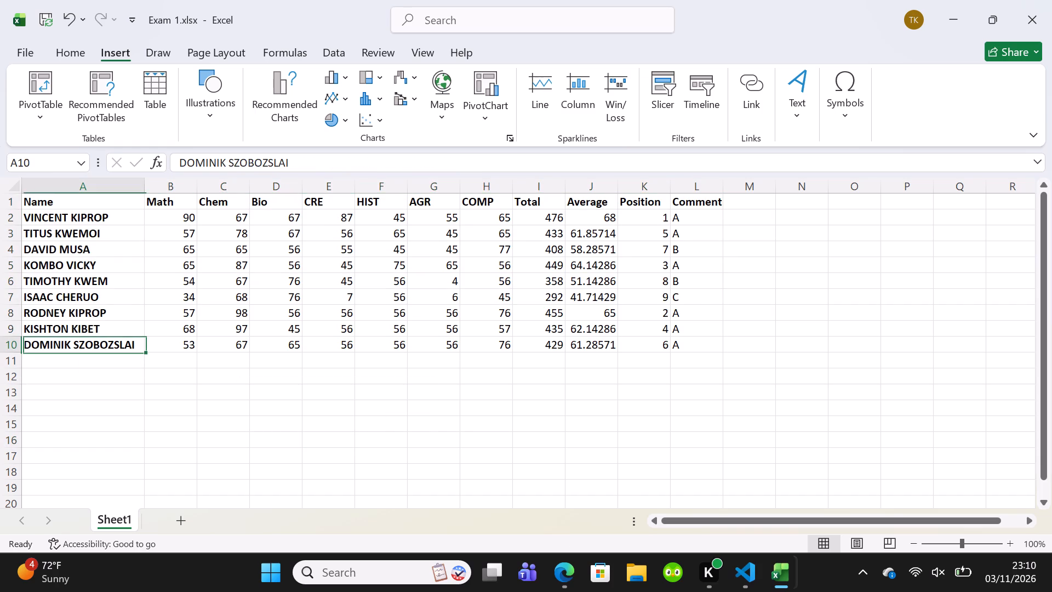
pyautogui.moveTo(753, 206); pyautogui.dragTo(73, 361)
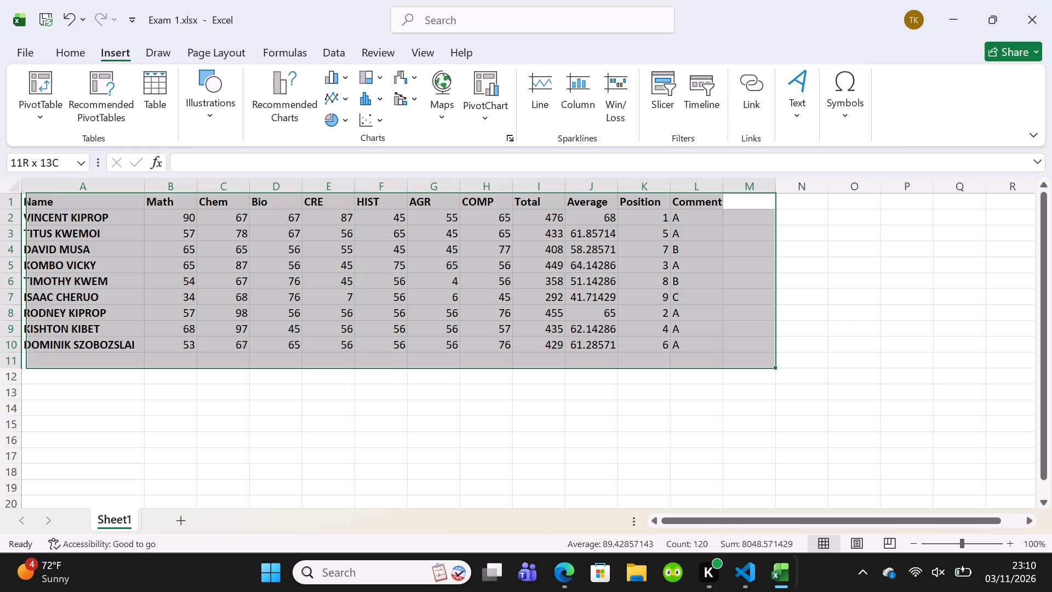
pyautogui.moveTo(73, 361); pyautogui.dragTo(76, 361)
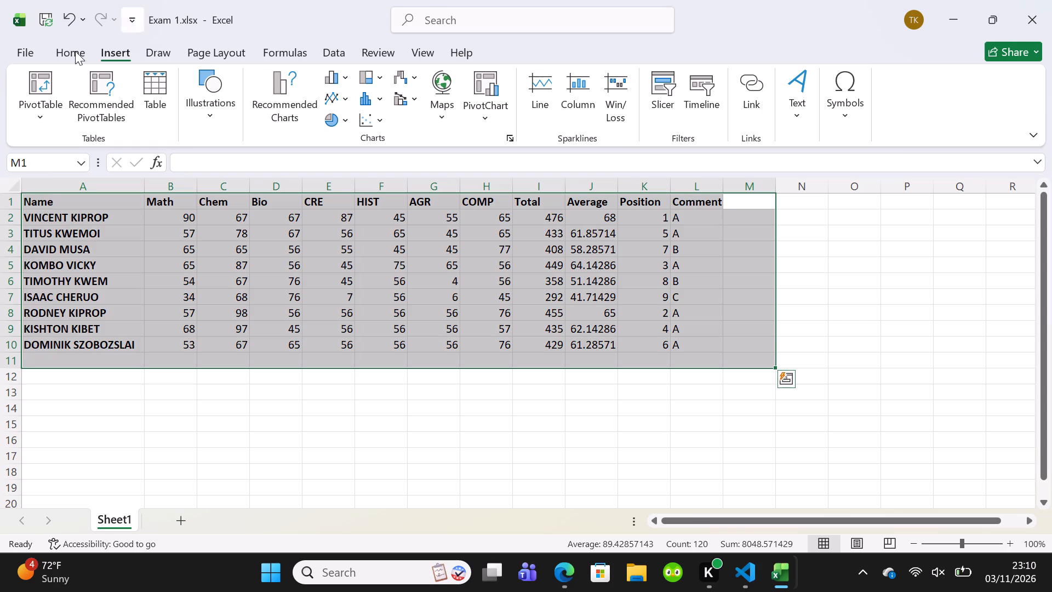
pyautogui.click(69, 43)
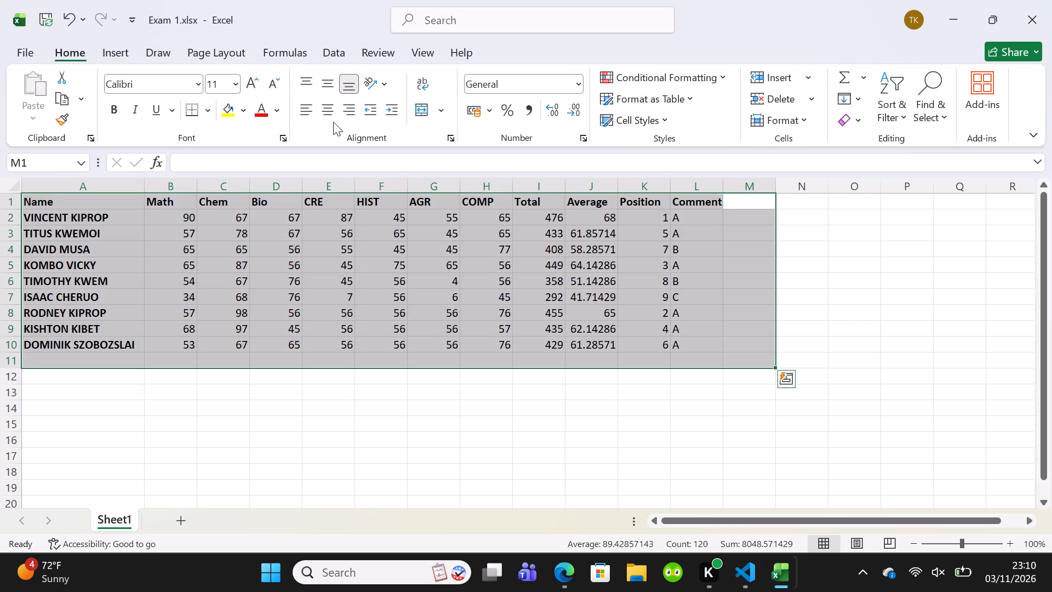
pyautogui.click(328, 113)
pyautogui.click(402, 427)
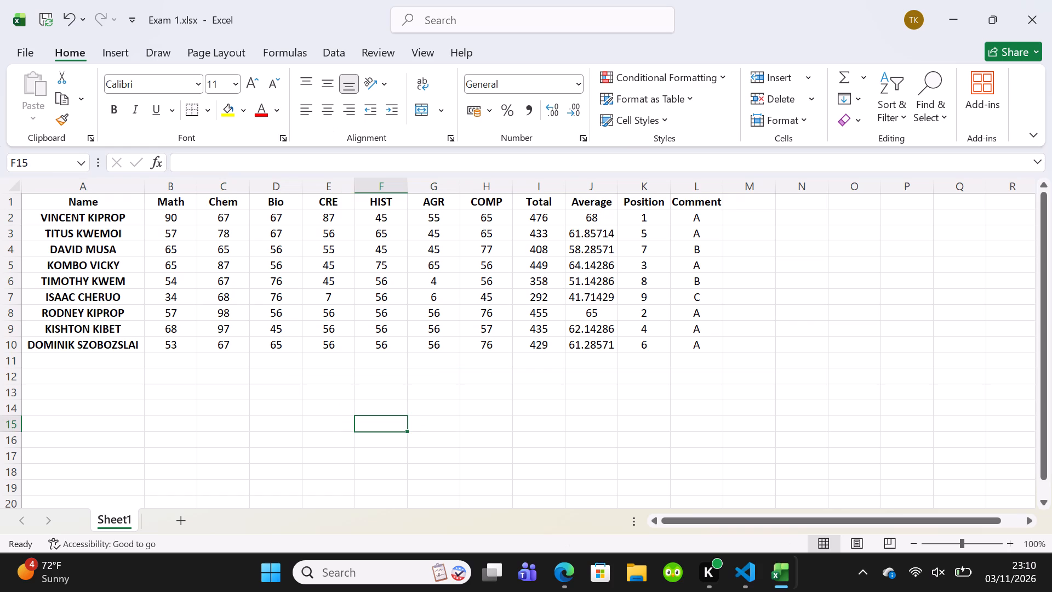
# Save the workbook with the centred table.
pyautogui.hotkey('ctrl', 's')
pyautogui.hotkey('ctrl', 's')
pyautogui.hotkey('ctrl', 's')
pyautogui.hotkey('ctrl', 's')
pyautogui.hotkey('ctrl', 's')
# Sort the student rows by Position (K2 through K10) from smallest to largest, expanding the selection to the adjacent data.
pyautogui.moveTo(649, 220); pyautogui.dragTo(648, 349)
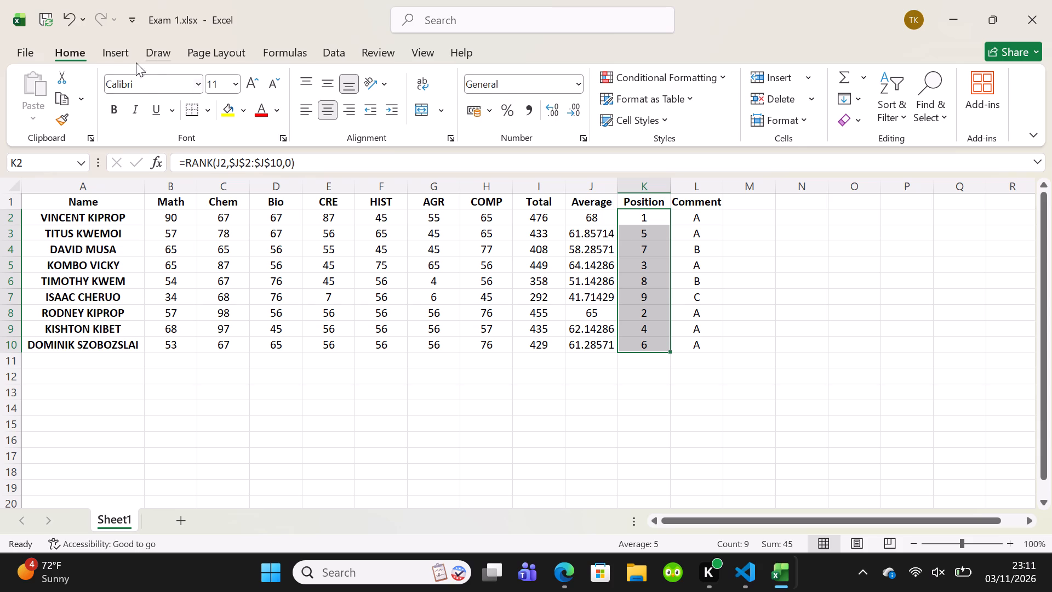
pyautogui.click(122, 54)
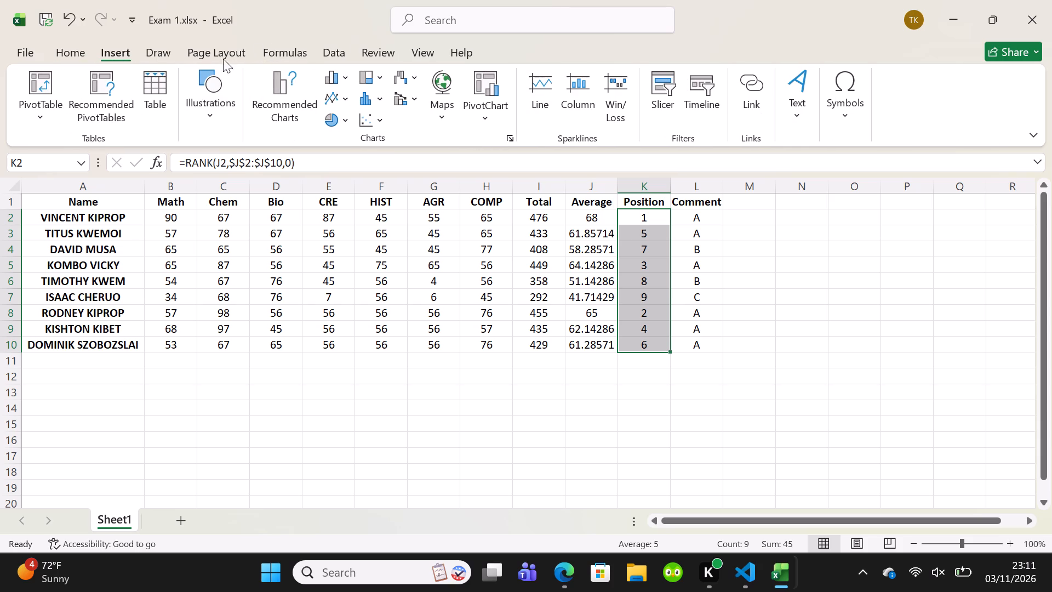
pyautogui.click(66, 47)
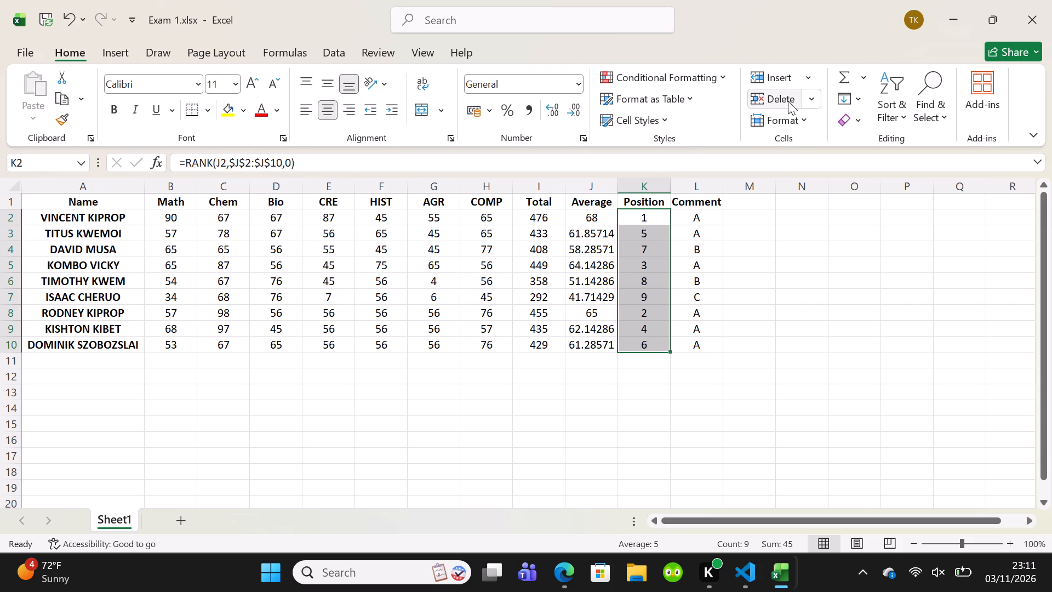
pyautogui.click(881, 90)
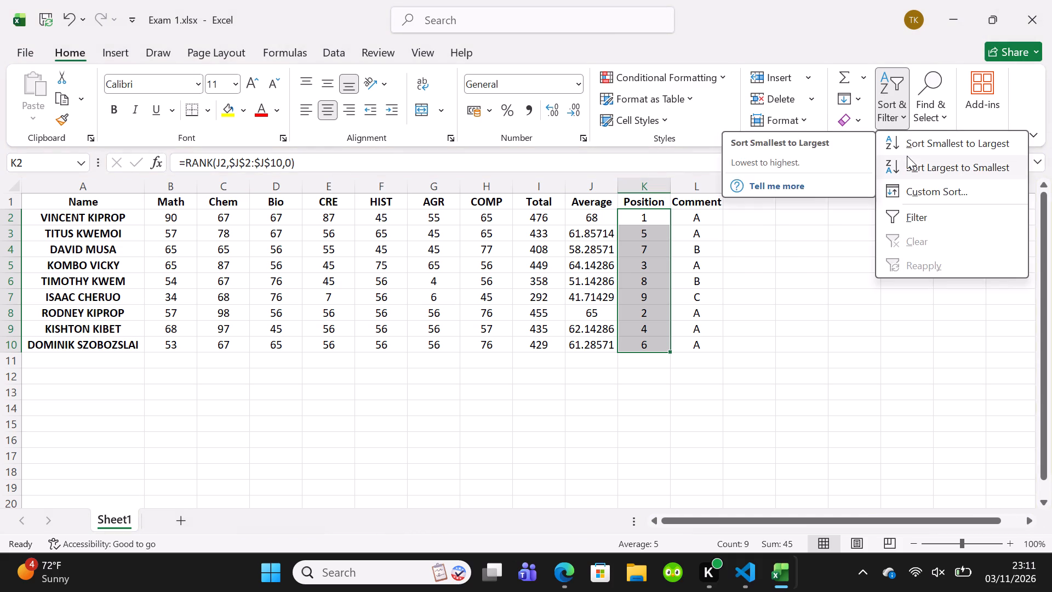
pyautogui.click(908, 133)
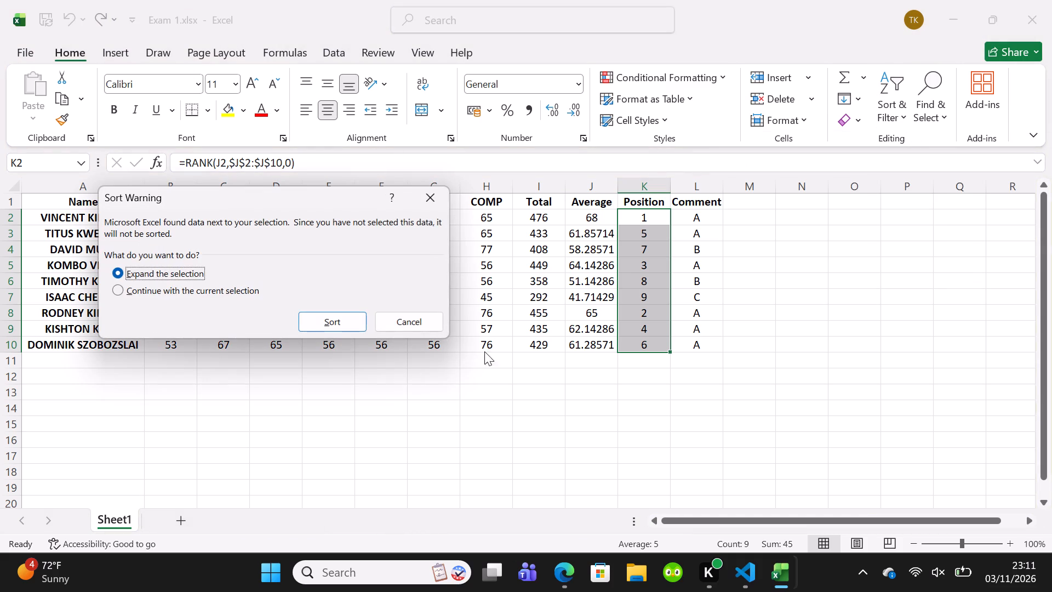
pyautogui.click(354, 318)
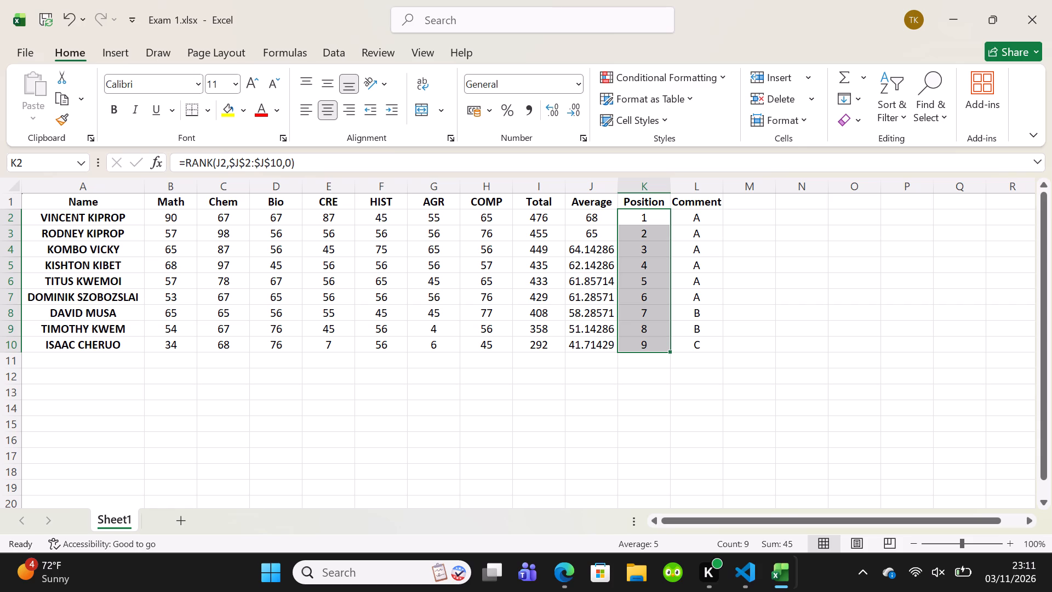
# Save the sorted workbook and deselect the Position column.
pyautogui.hotkey('ctrl', 's')
pyautogui.hotkey('ctrl', 's')
pyautogui.click(773, 303)
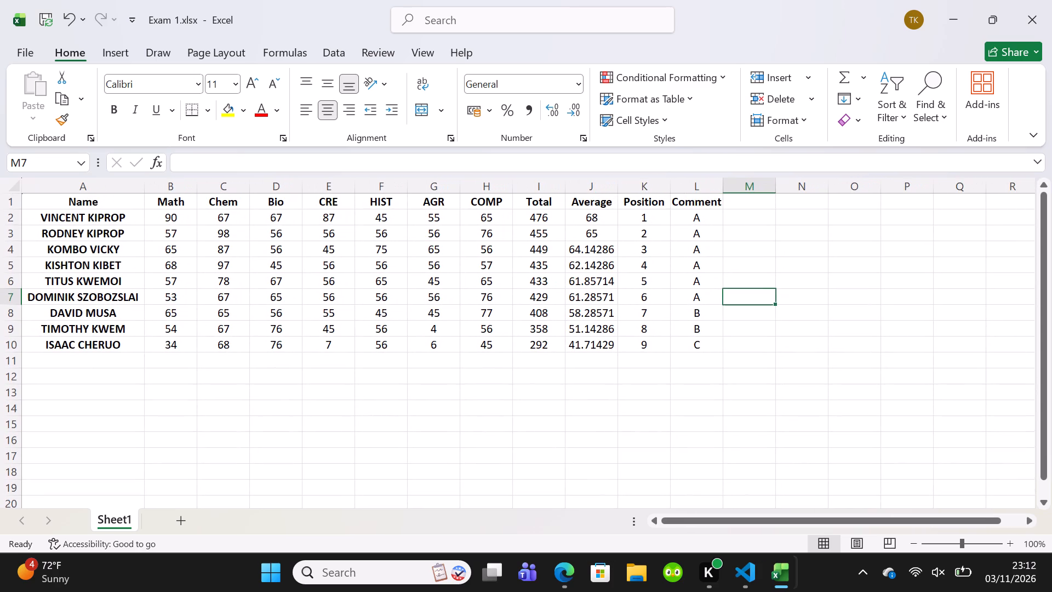
pyautogui.click(298, 369)
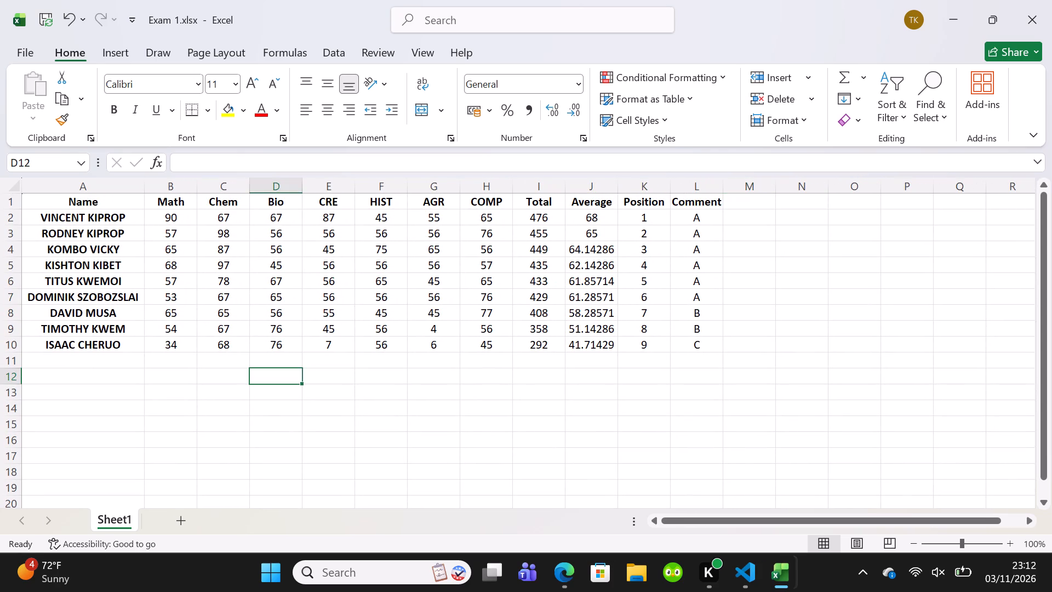
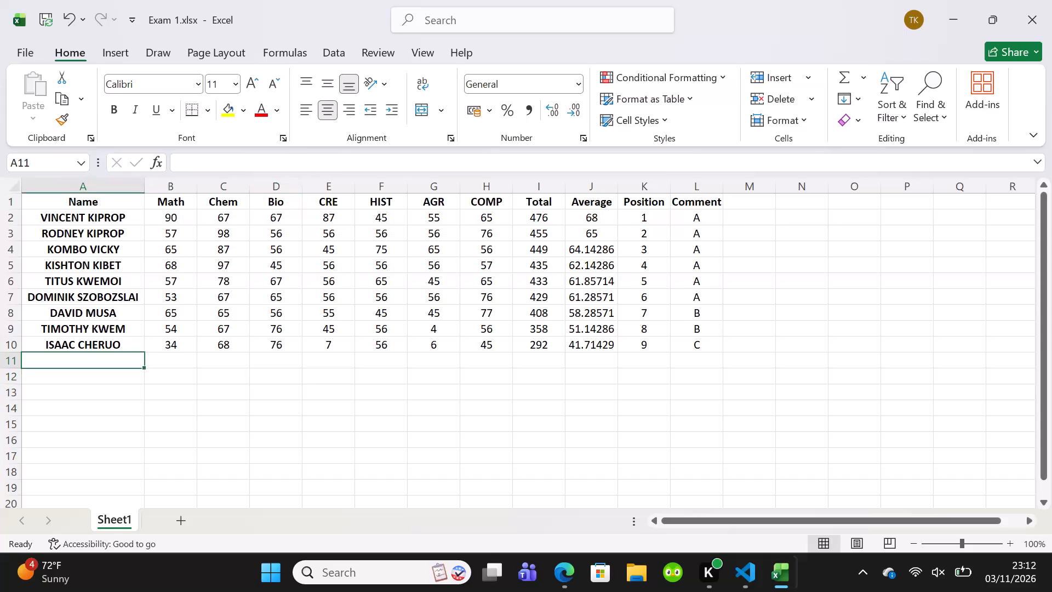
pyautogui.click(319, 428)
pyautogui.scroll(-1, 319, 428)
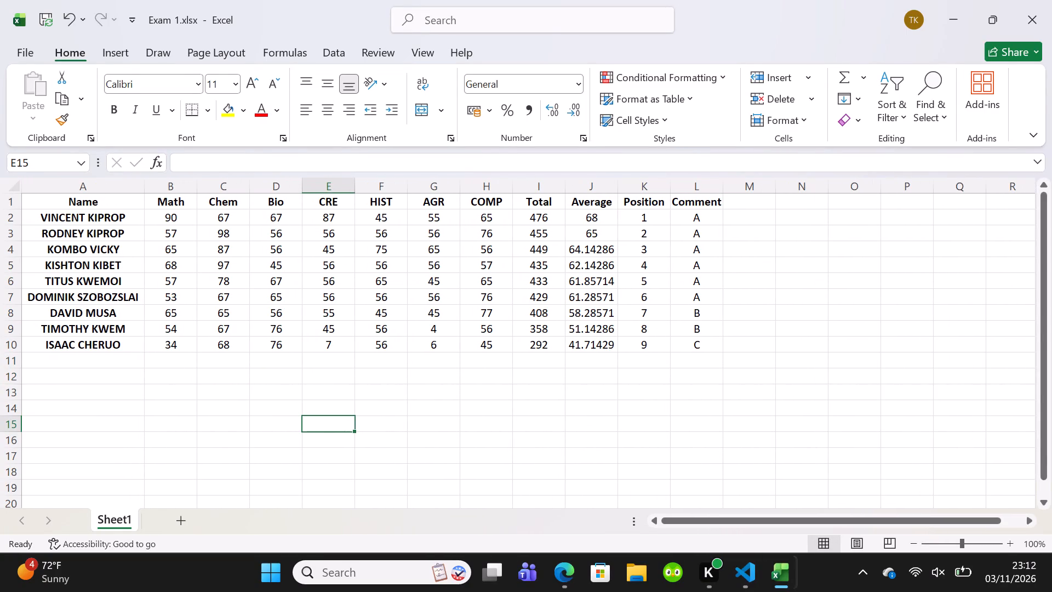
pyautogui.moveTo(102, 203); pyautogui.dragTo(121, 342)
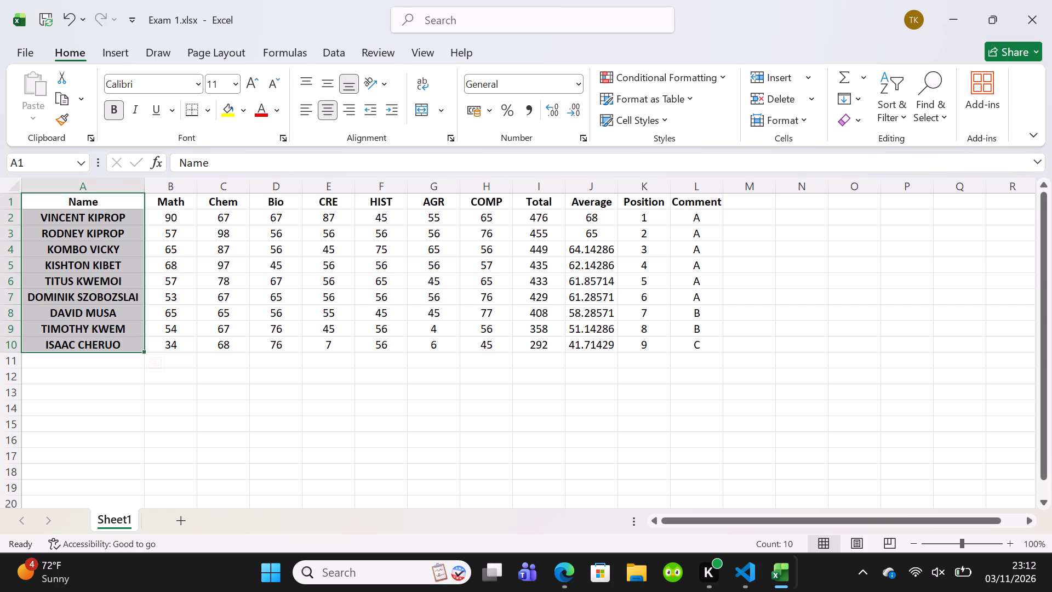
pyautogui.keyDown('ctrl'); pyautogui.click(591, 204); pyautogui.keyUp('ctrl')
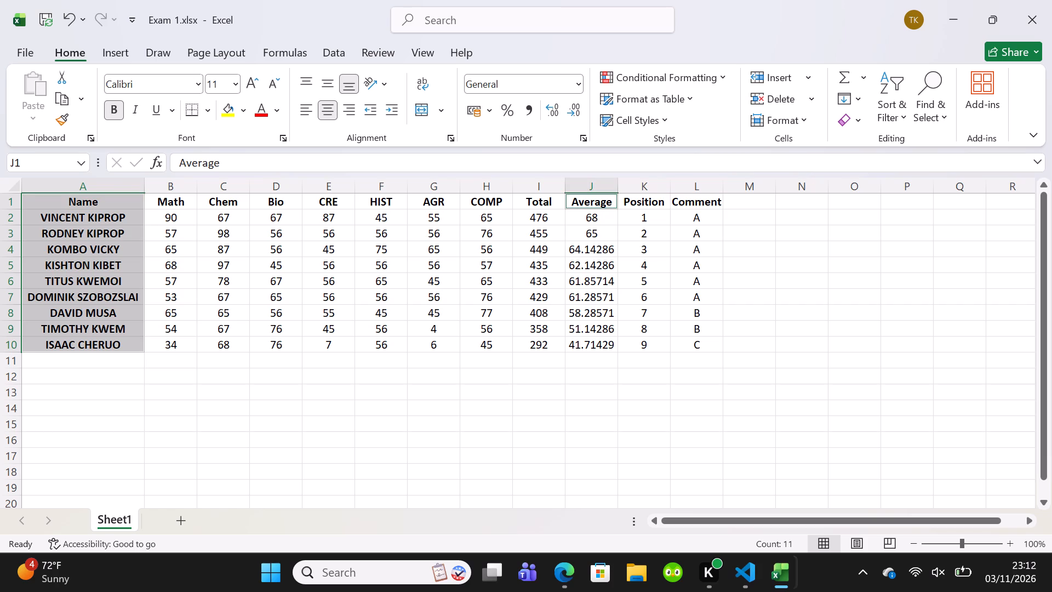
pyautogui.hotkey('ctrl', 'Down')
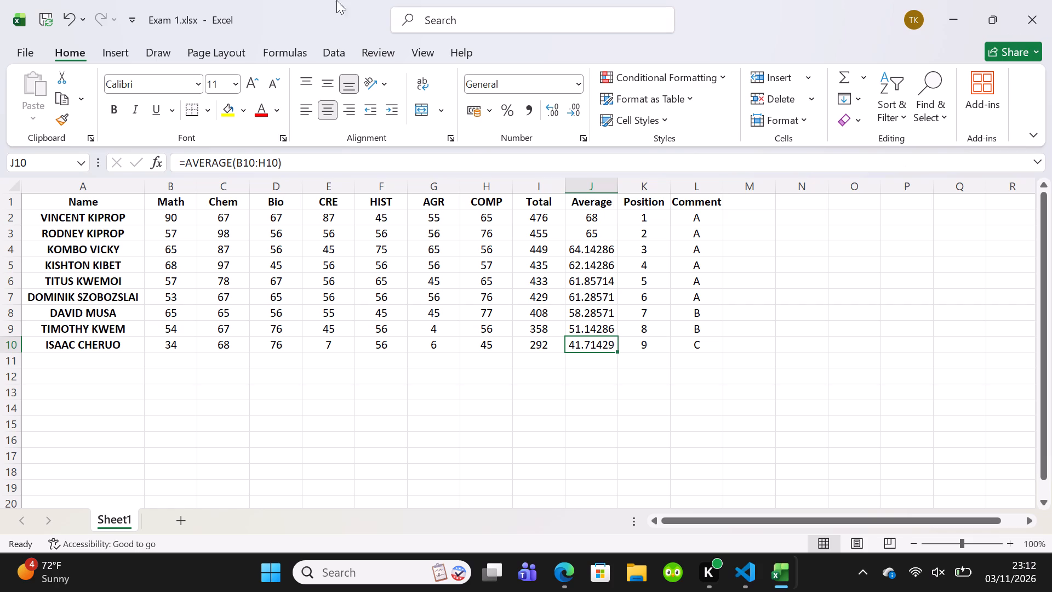
# Insert a Clustered Bar chart of the students' averages from the Name range A1:A10 and the Average range J1:J10.
pyautogui.moveTo(94, 206); pyautogui.dragTo(104, 337)
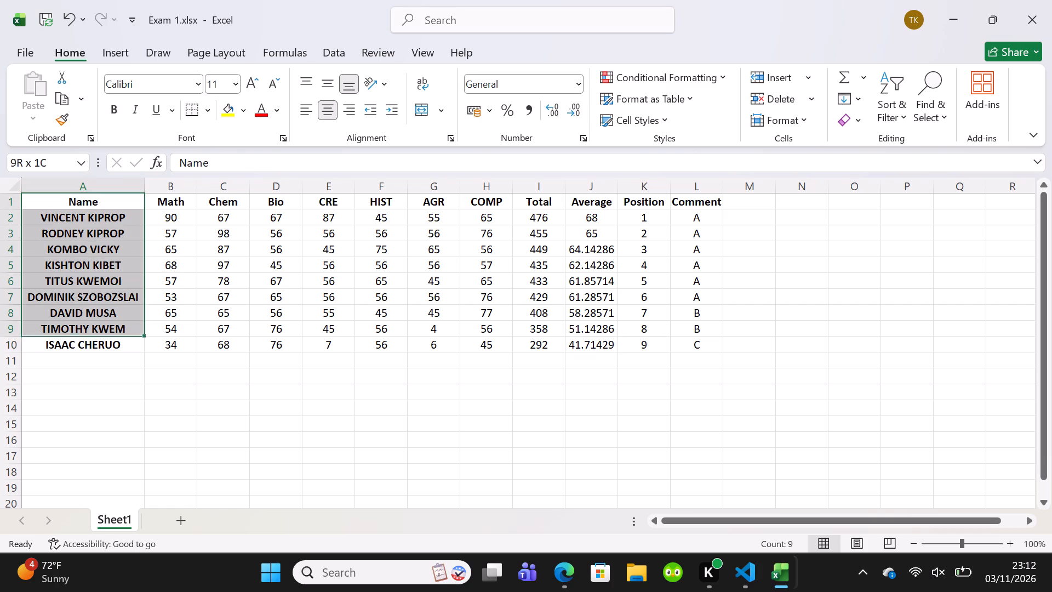
pyautogui.moveTo(104, 337); pyautogui.dragTo(104, 350)
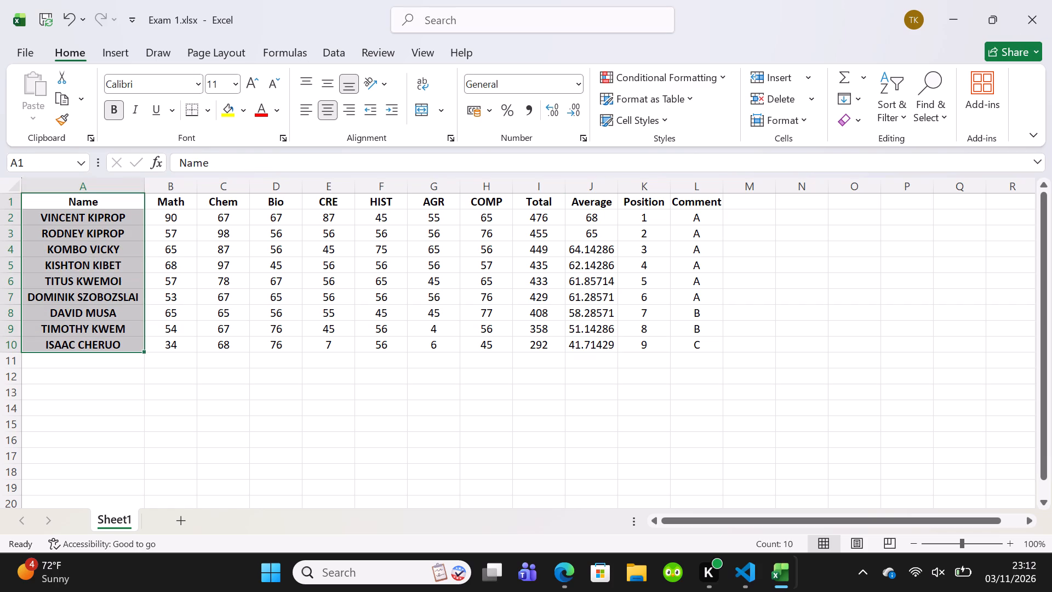
pyautogui.keyDown('ctrl'); pyautogui.moveTo(602, 200); pyautogui.dragTo(607, 349); pyautogui.keyUp('ctrl')
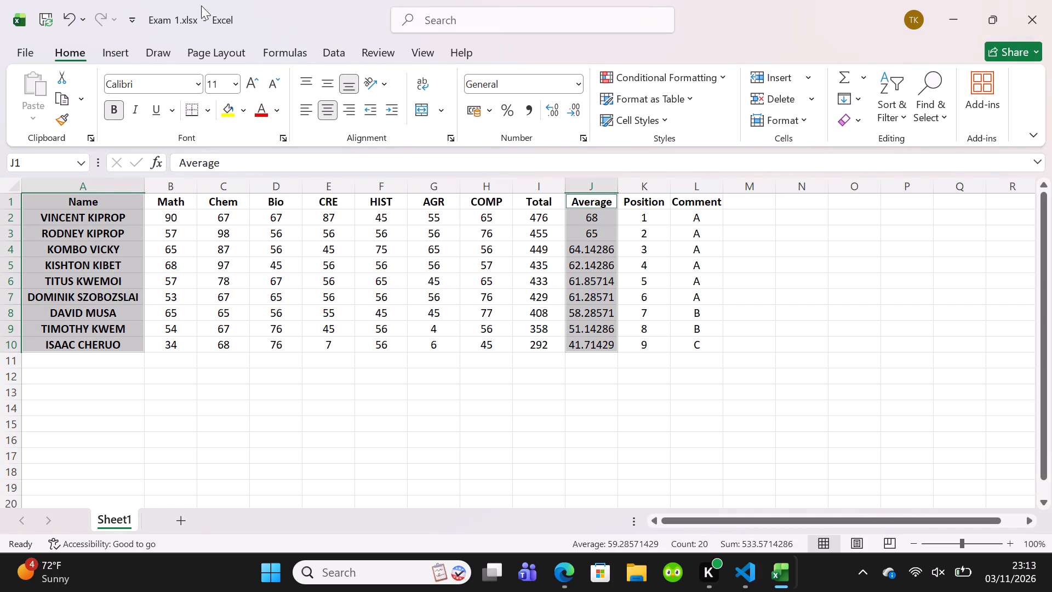
pyautogui.click(110, 56)
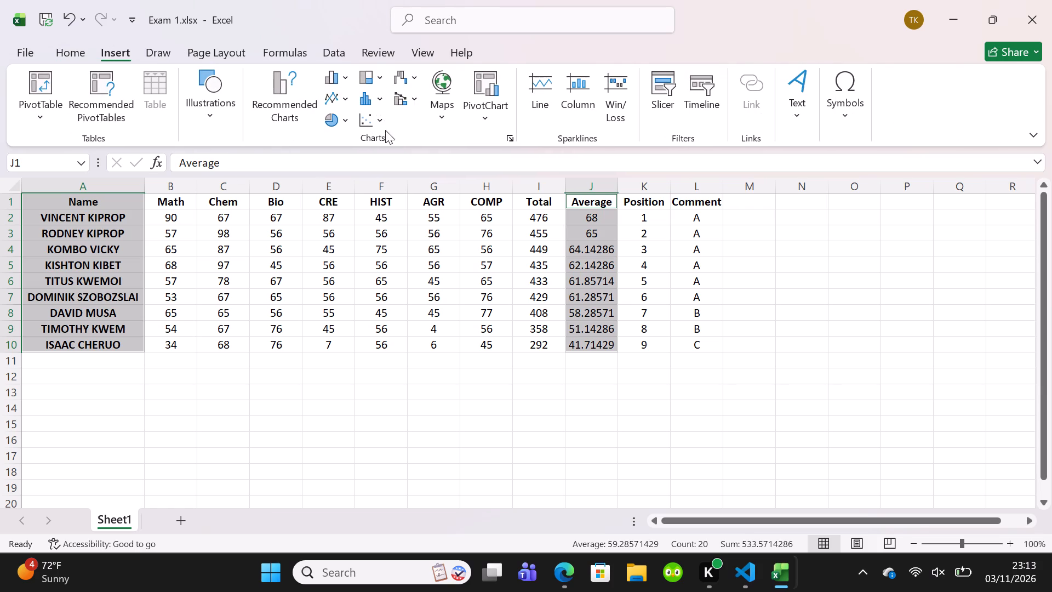
pyautogui.click(506, 138)
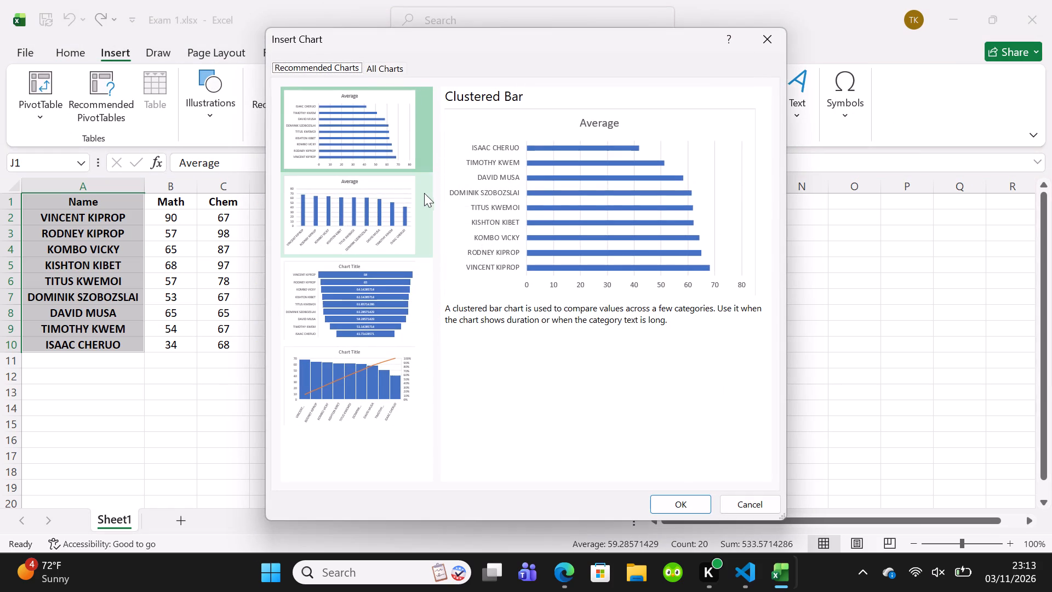
pyautogui.click(421, 198)
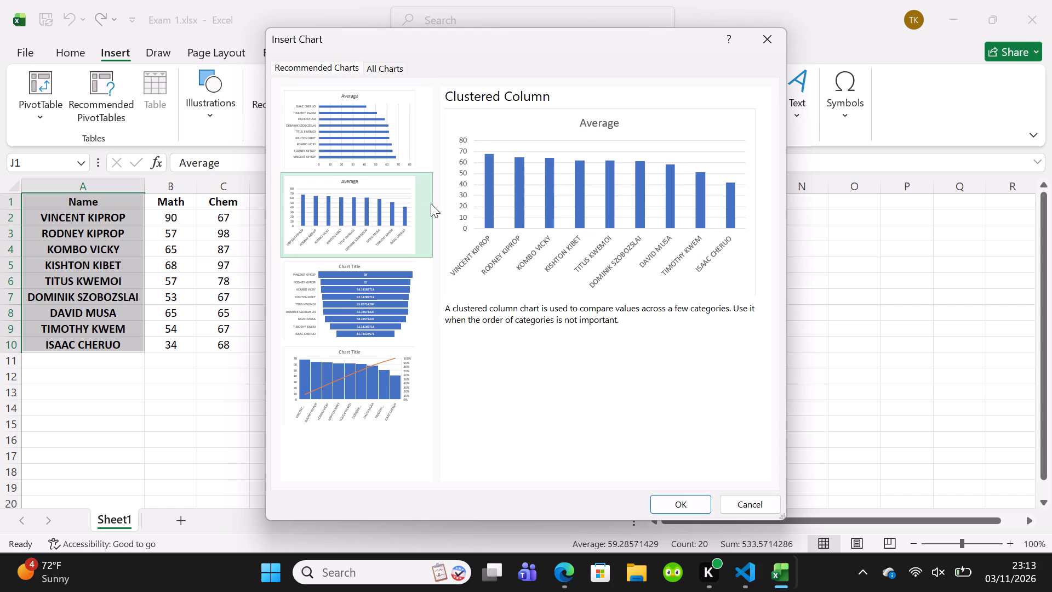
pyautogui.click(392, 128)
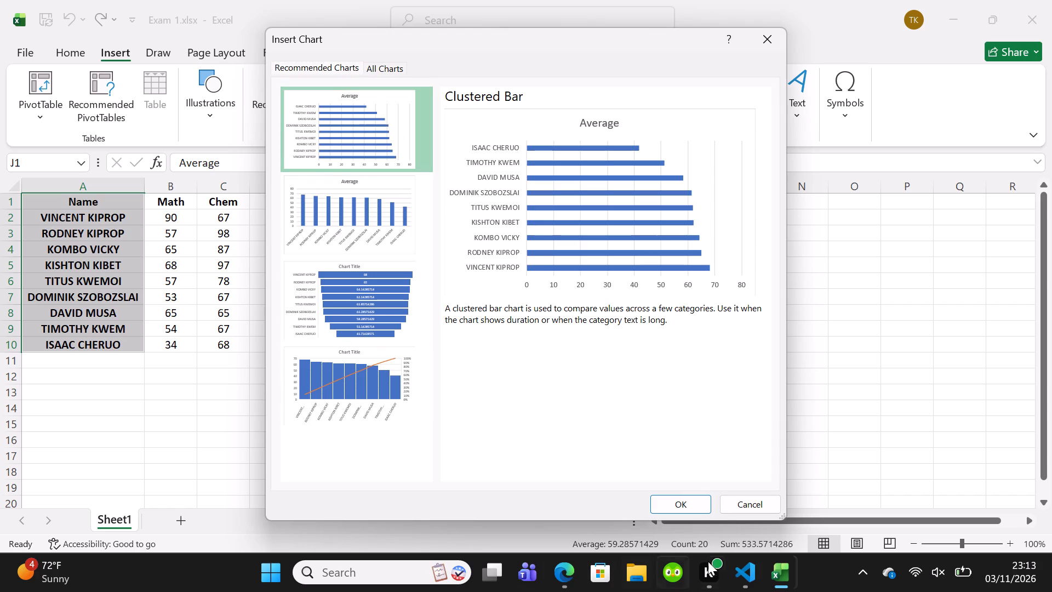
pyautogui.click(693, 505)
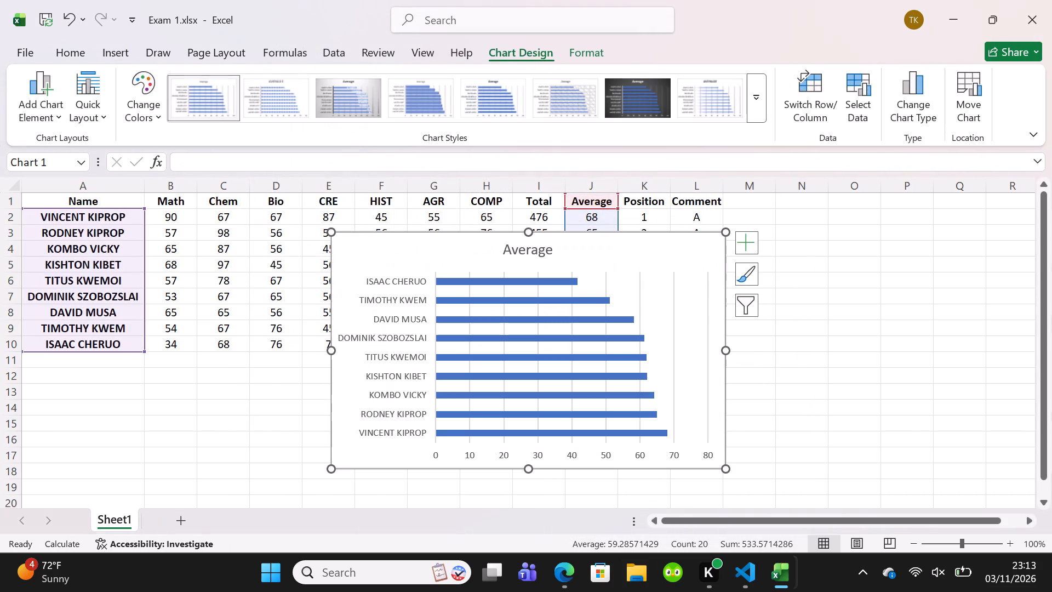
# Move the Average chart so it spans about columns J through Q, with its upper edge near row 7.
pyautogui.moveTo(602, 258); pyautogui.dragTo(613, 335)
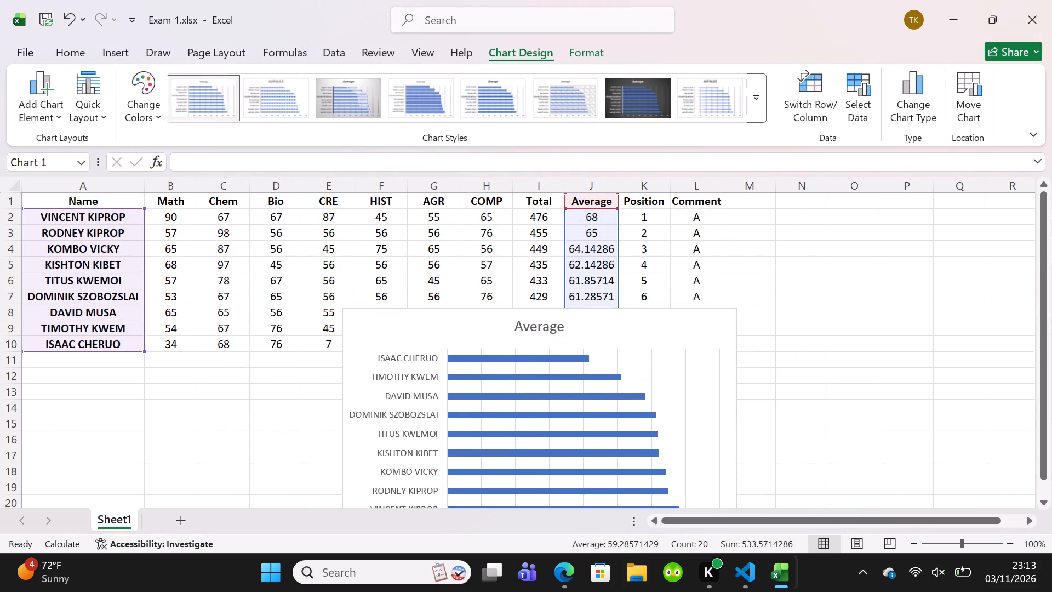
pyautogui.moveTo(613, 335); pyautogui.dragTo(551, 384)
pyautogui.scroll(-2, 541, 327)
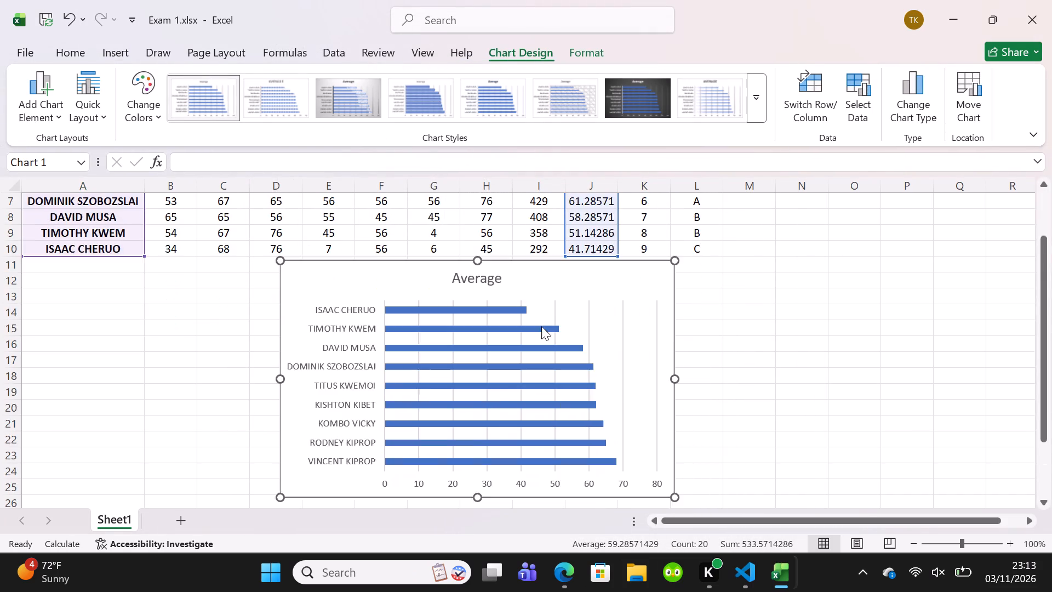
pyautogui.scroll(-2, 541, 326)
pyautogui.moveTo(594, 215); pyautogui.dragTo(593, 231)
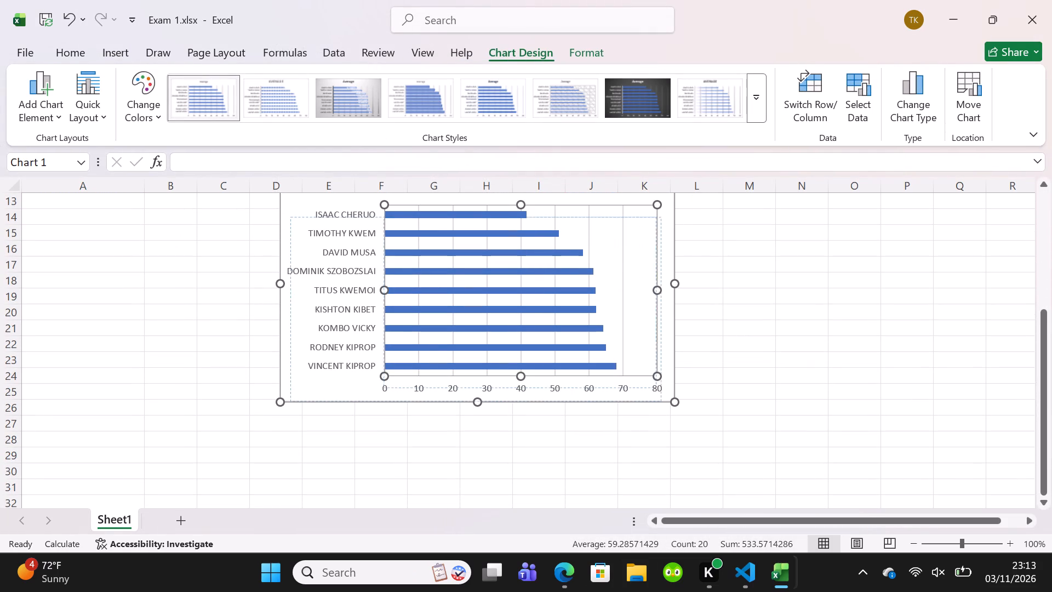
pyautogui.moveTo(593, 231); pyautogui.dragTo(592, 246)
pyautogui.scroll(5, 586, 245)
pyautogui.scroll(-1, 578, 255)
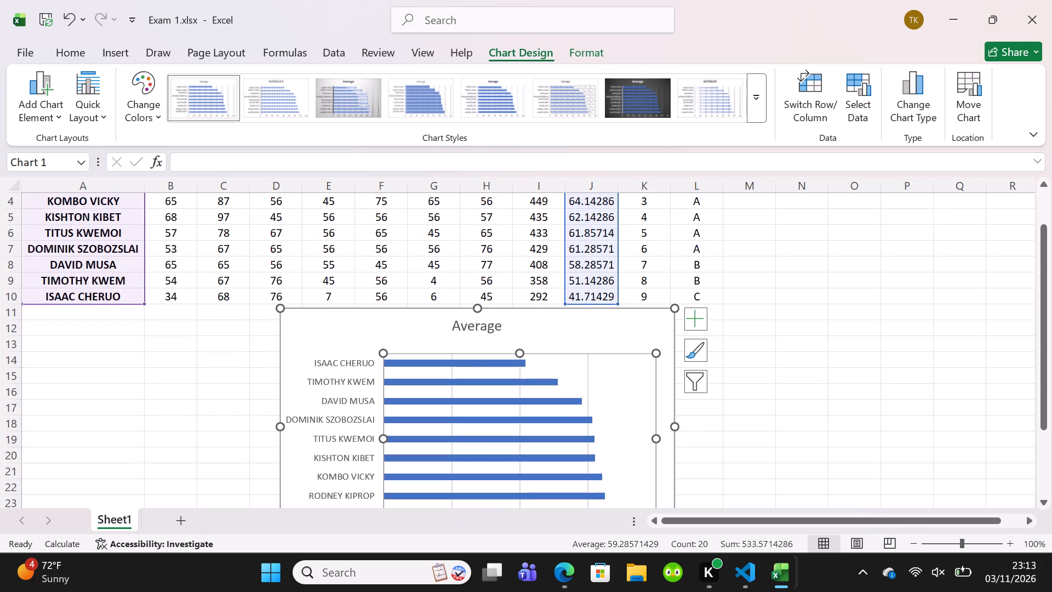
pyautogui.moveTo(530, 331); pyautogui.dragTo(862, 249)
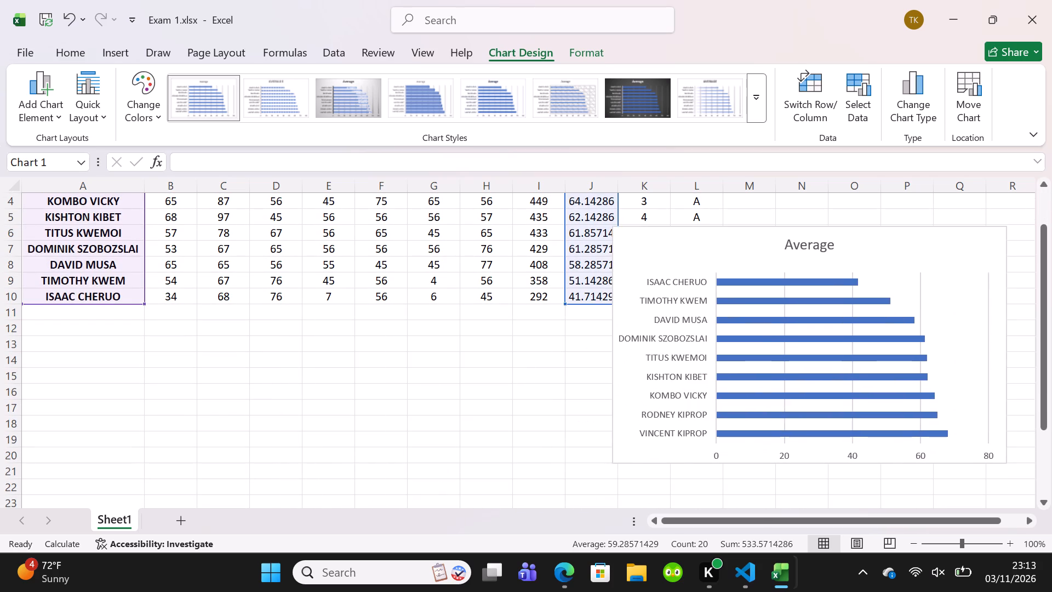
pyautogui.moveTo(862, 249); pyautogui.dragTo(839, 263)
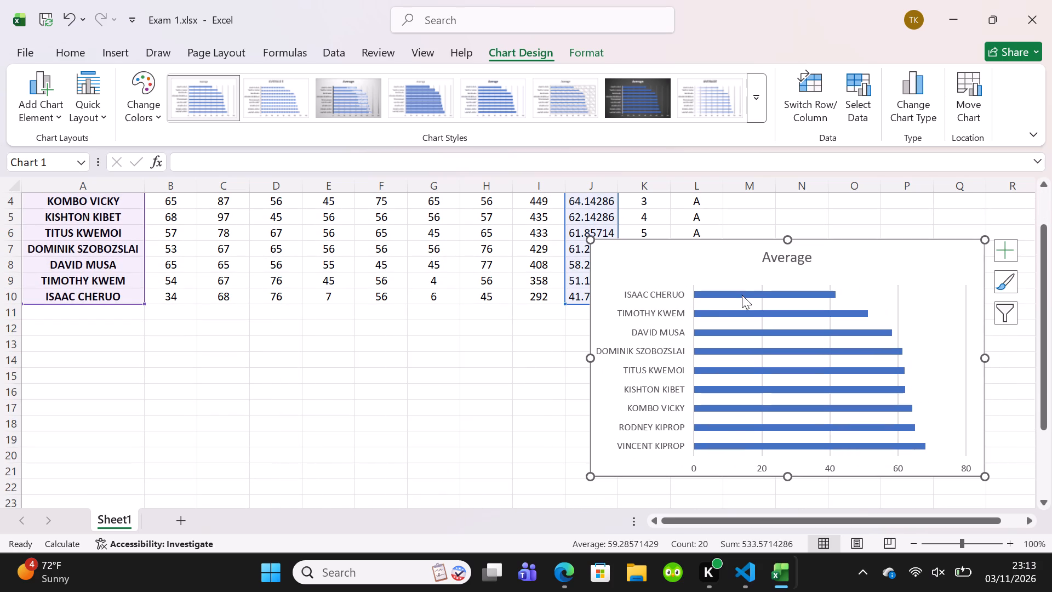
# Apply the grey gradient chart style with value labels inside the bars to the Average chart.
pyautogui.click(628, 105)
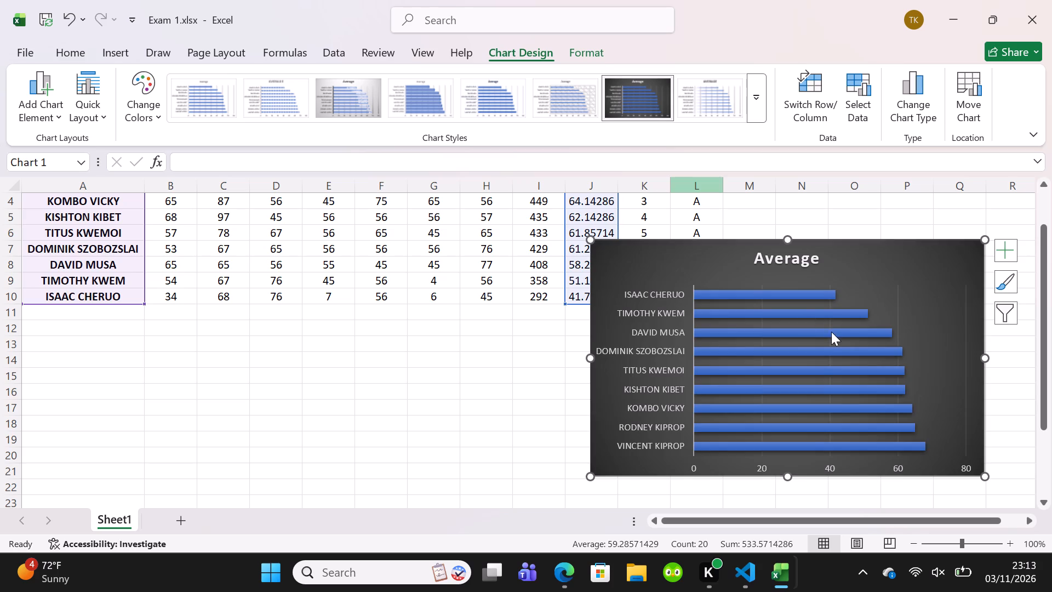
pyautogui.scroll(-1, 833, 333)
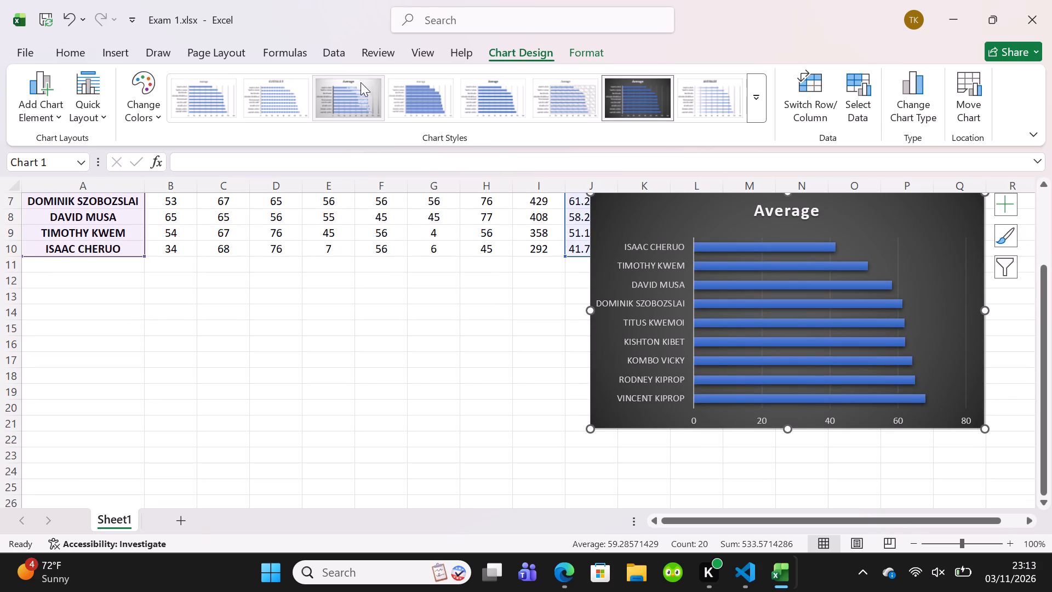
pyautogui.click(351, 93)
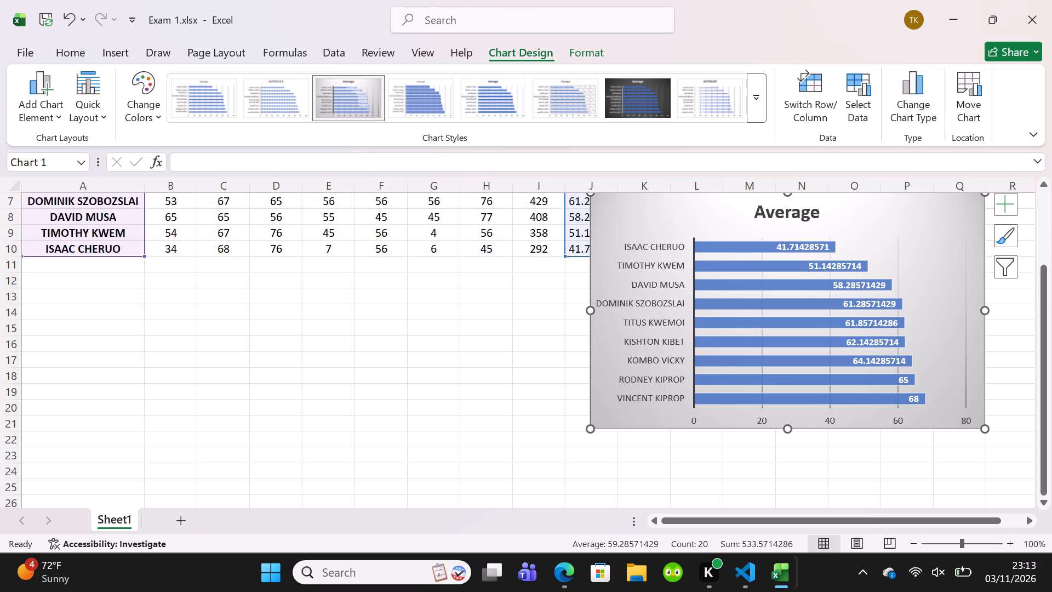
# Replace the chart title with "Summery annalysis".
pyautogui.scroll(2, 740, 288)
pyautogui.click(787, 311)
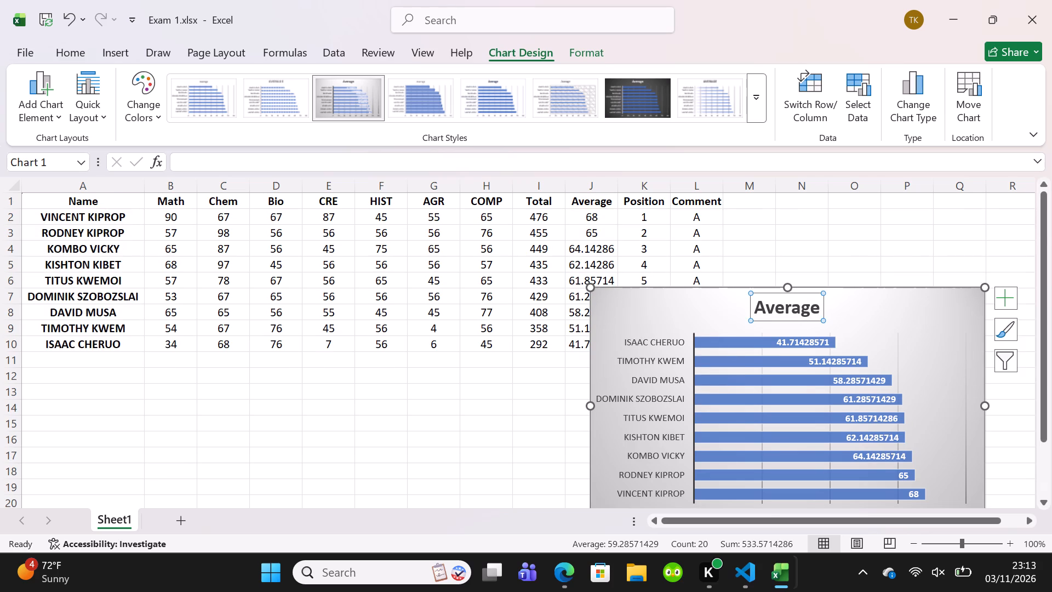
pyautogui.click(801, 305)
pyautogui.press('BackSpace')
pyautogui.press('BackSpace')
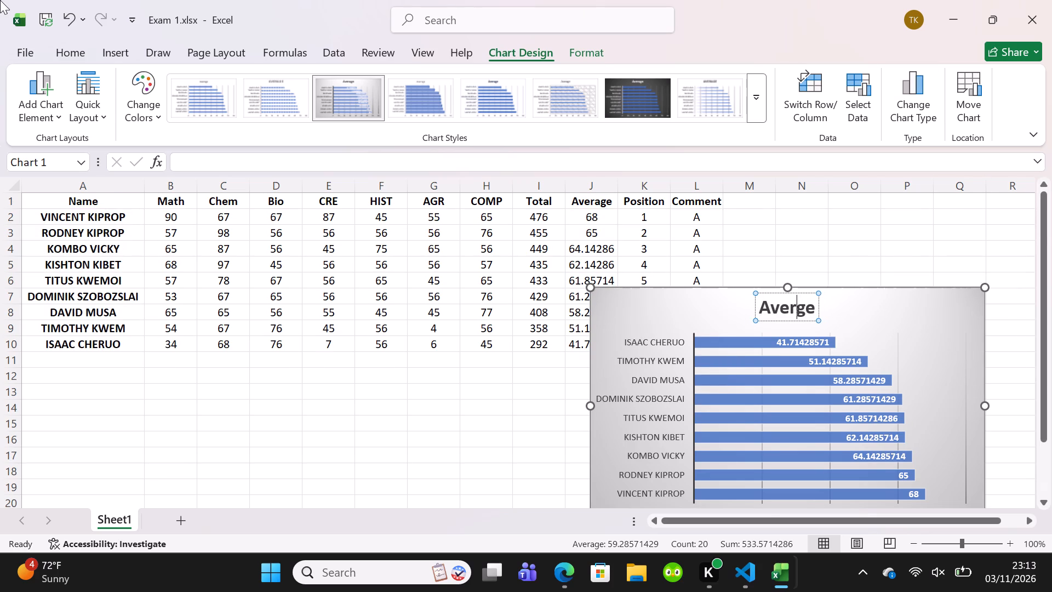
pyautogui.press('BackSpace')
pyautogui.press('BackSpace')
pyautogui.press('BackSpace')
pyautogui.press('Delete')
pyautogui.press('Delete')
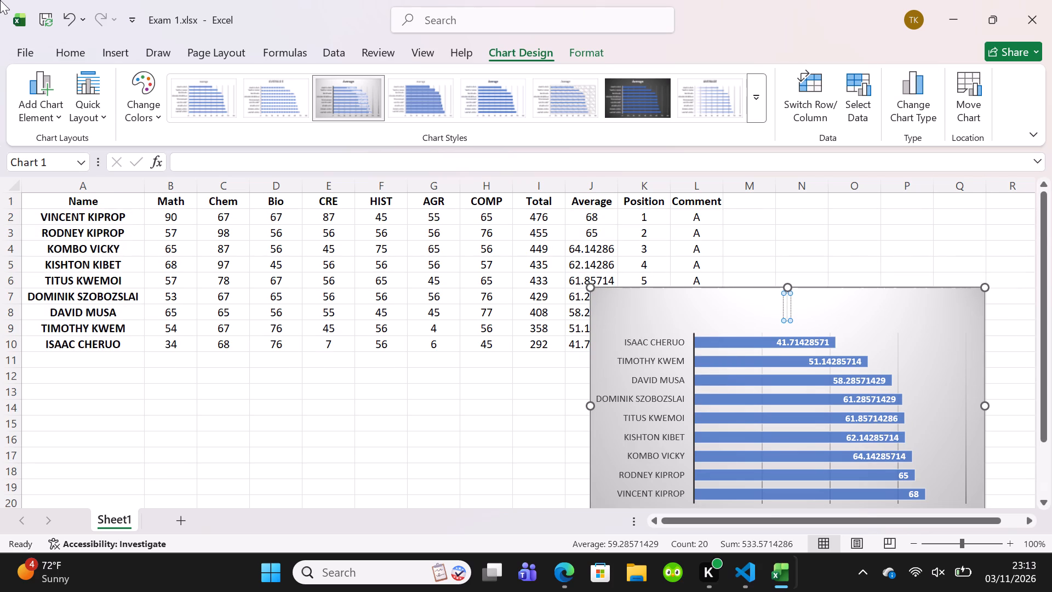
pyautogui.write('Summery')
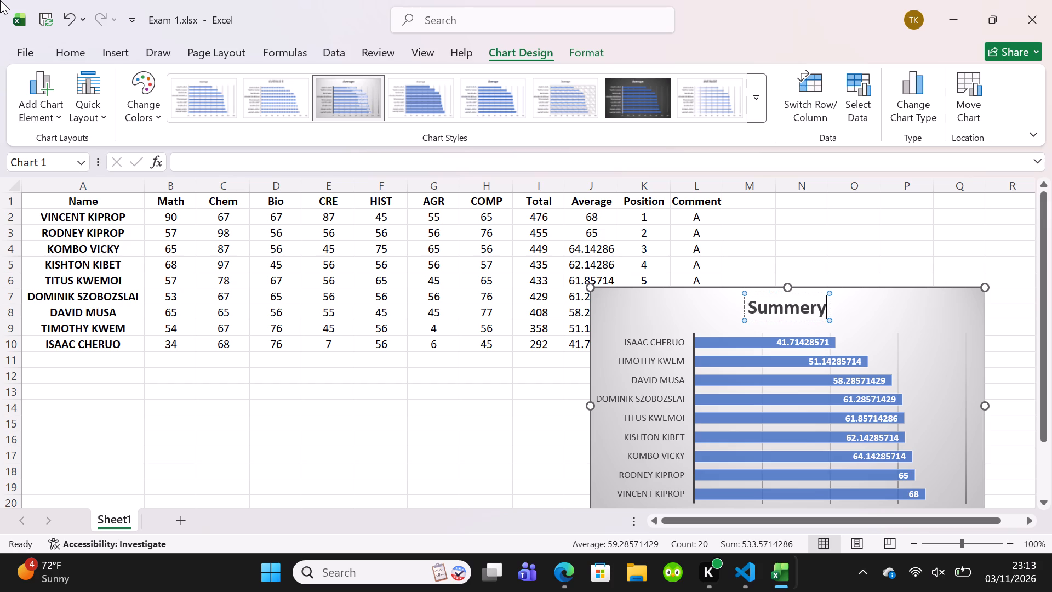
pyautogui.press('BackSpace')
pyautogui.press('BackSpace')
pyautogui.press('BackSpace')
pyautogui.write('er')
pyautogui.write('y a')
pyautogui.write('nnalys')
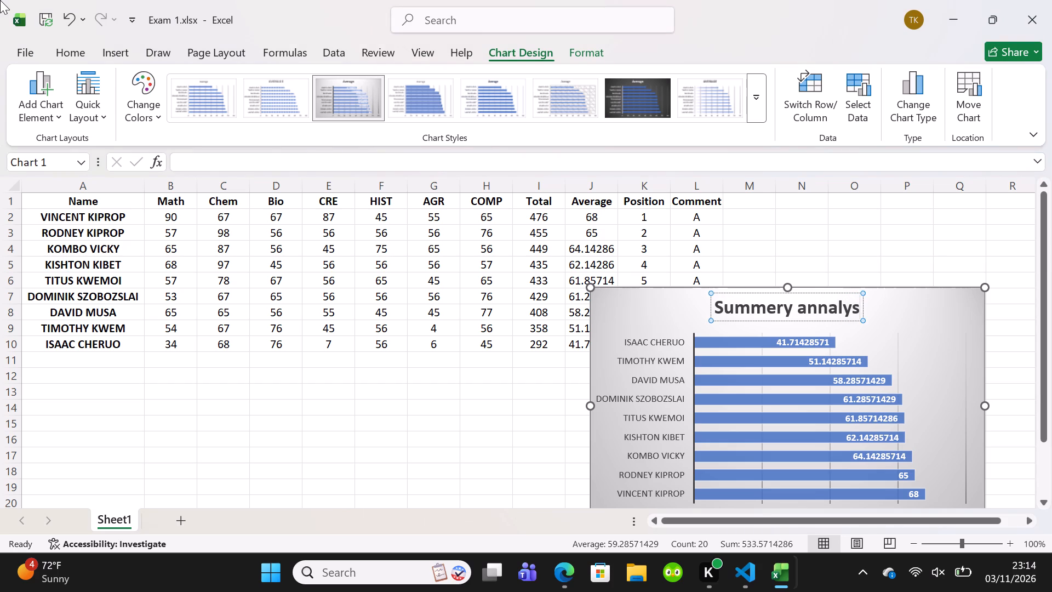
pyautogui.write('is')
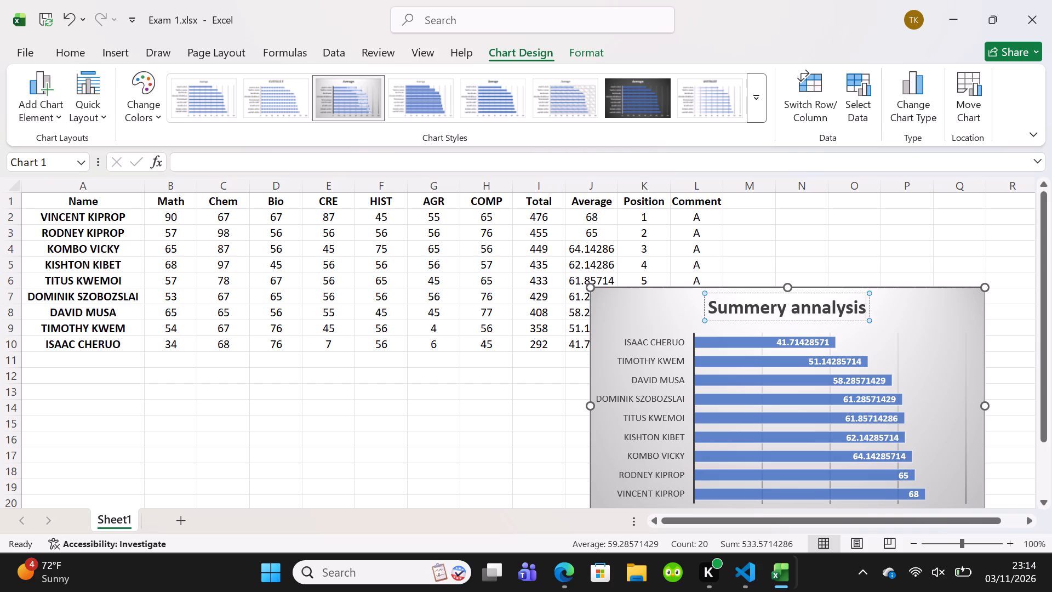
pyautogui.click(921, 309)
# Add axis titles, a data table and a legend to the bar chart.
pyautogui.scroll(-1, 921, 309)
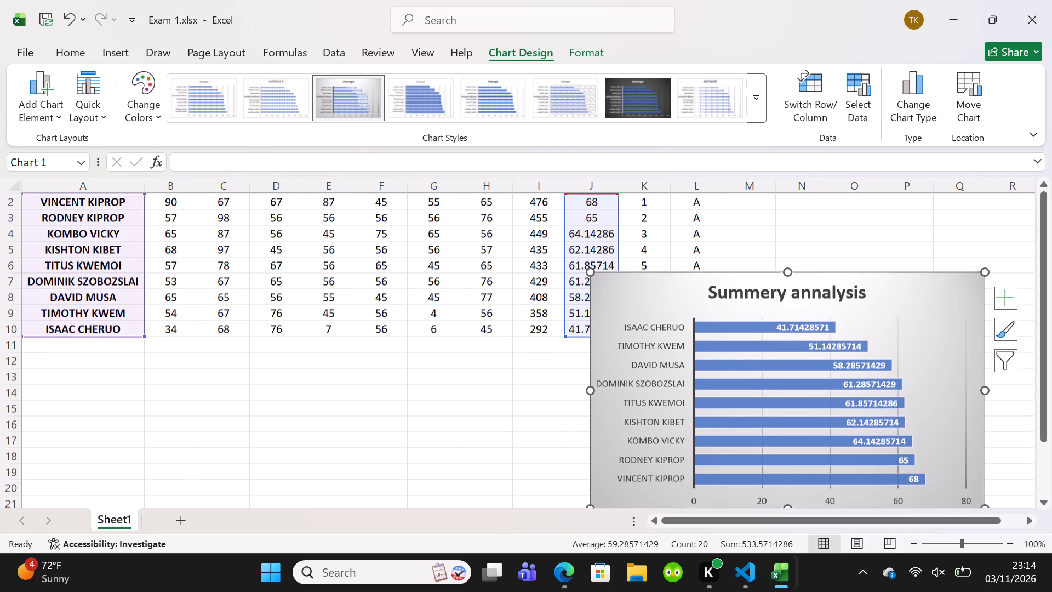
pyautogui.scroll(-1, 921, 309)
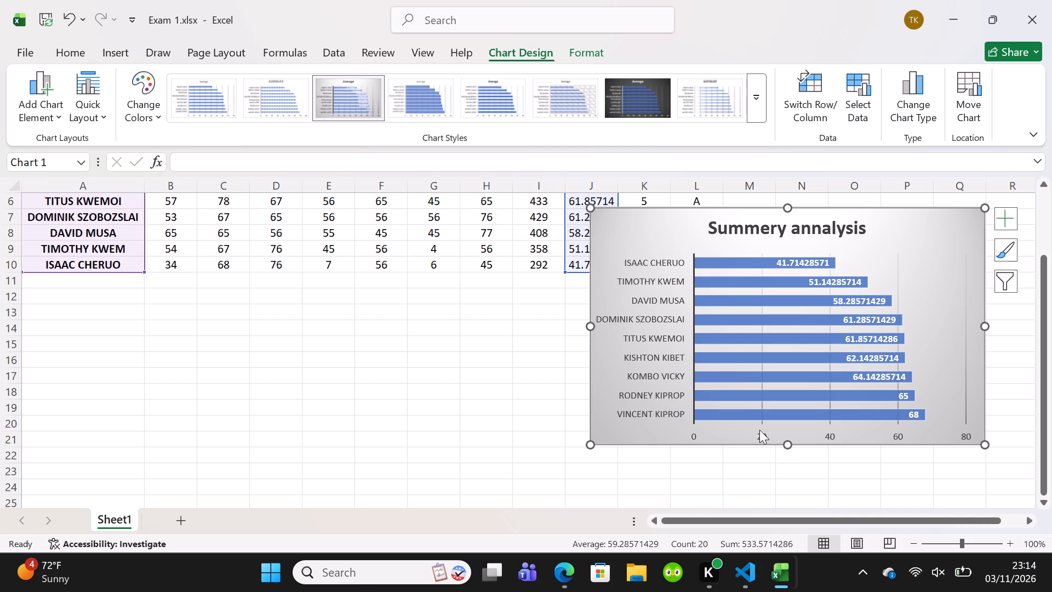
pyautogui.click(703, 383)
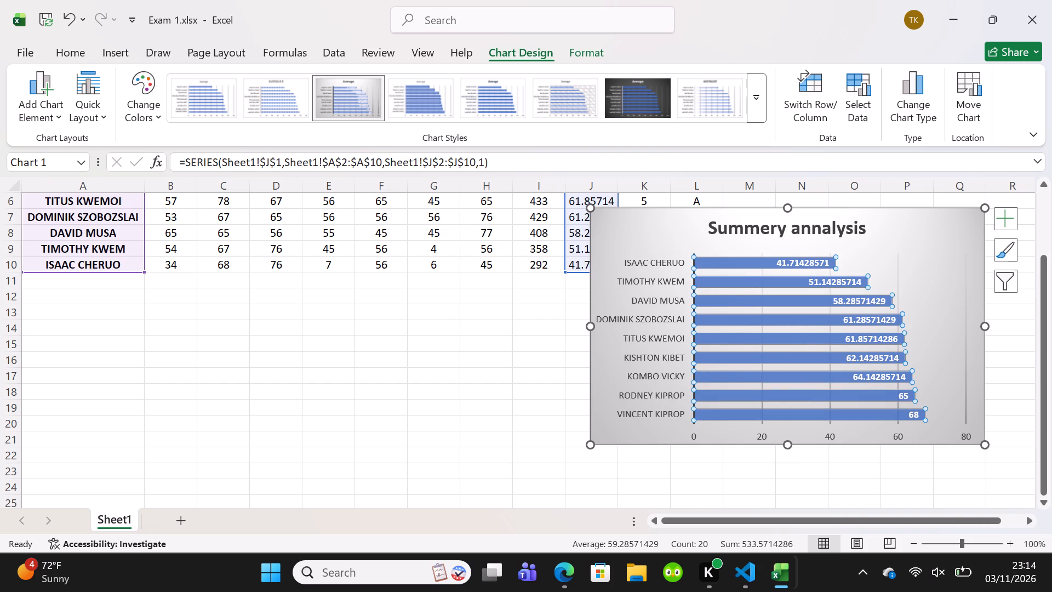
pyautogui.click(1004, 229)
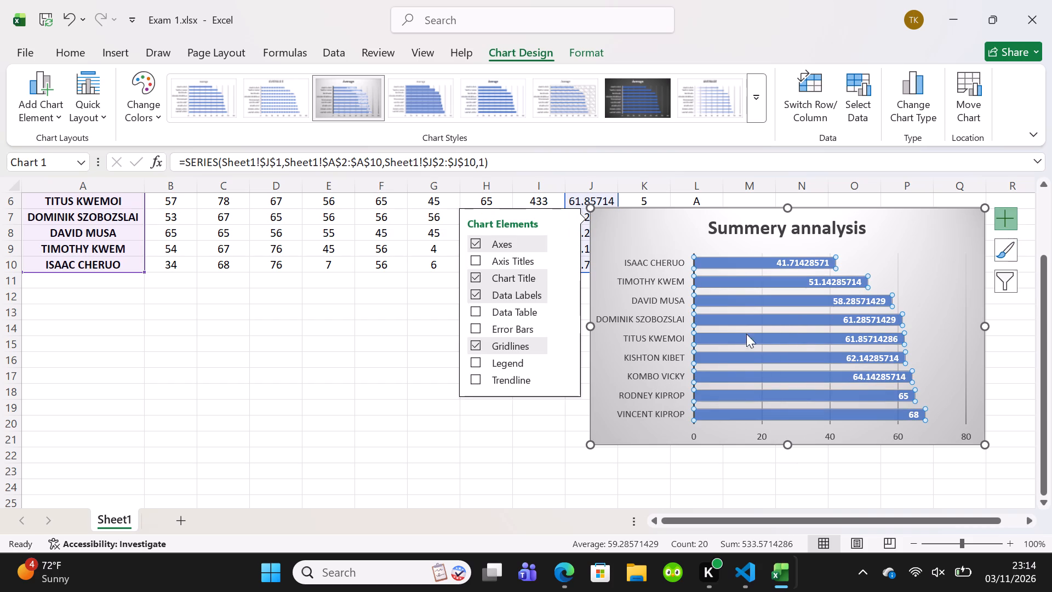
pyautogui.click(512, 267)
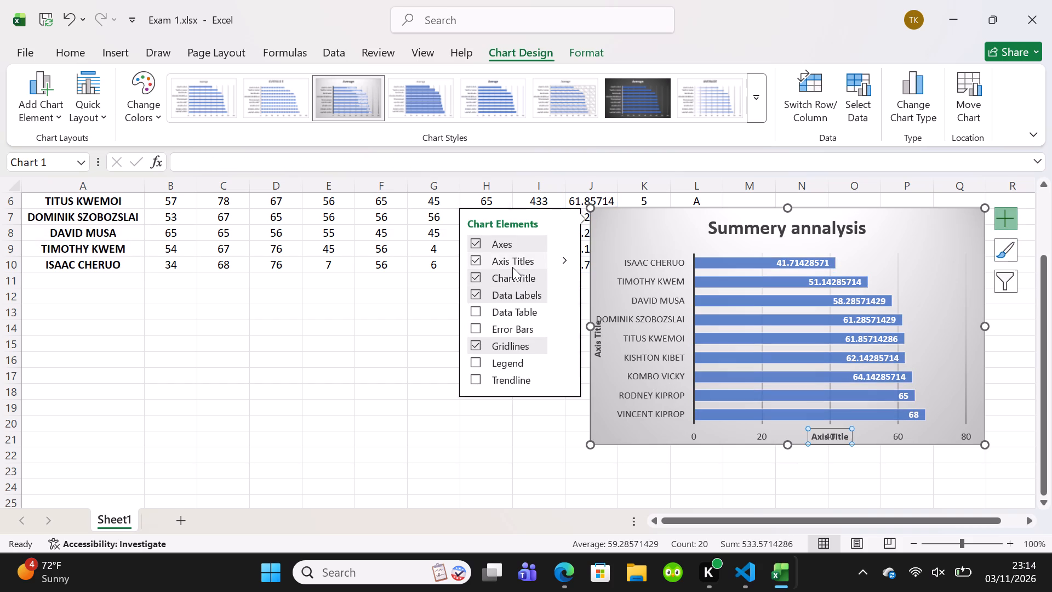
pyautogui.click(518, 309)
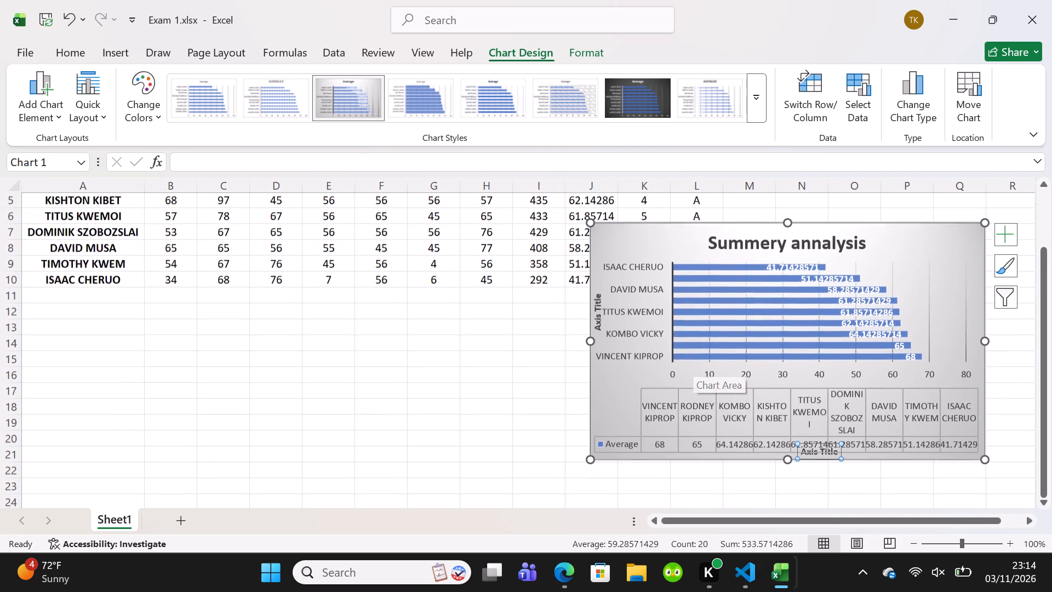
pyautogui.click(1012, 244)
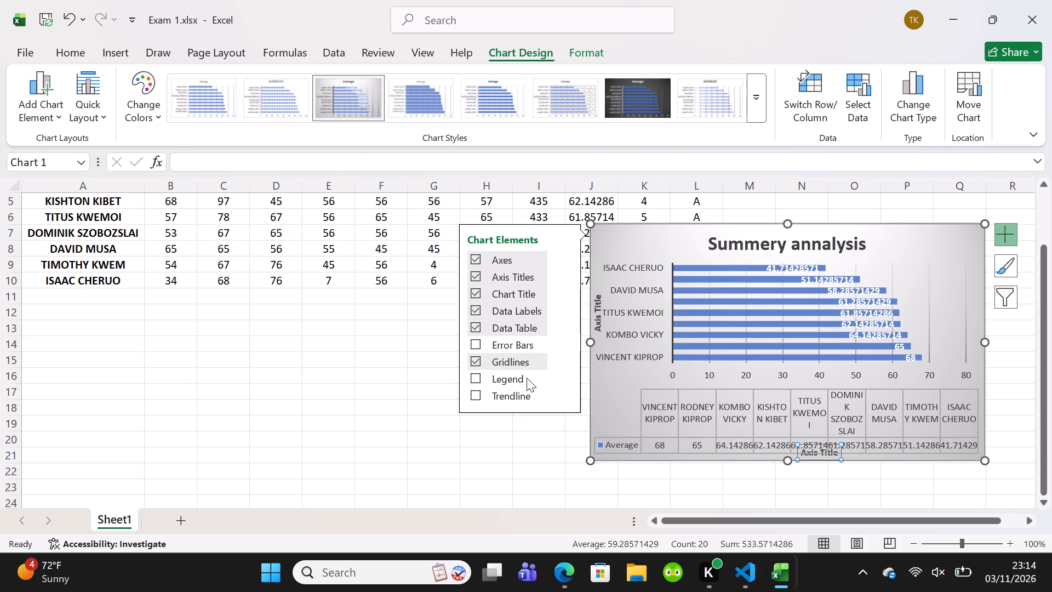
pyautogui.click(527, 379)
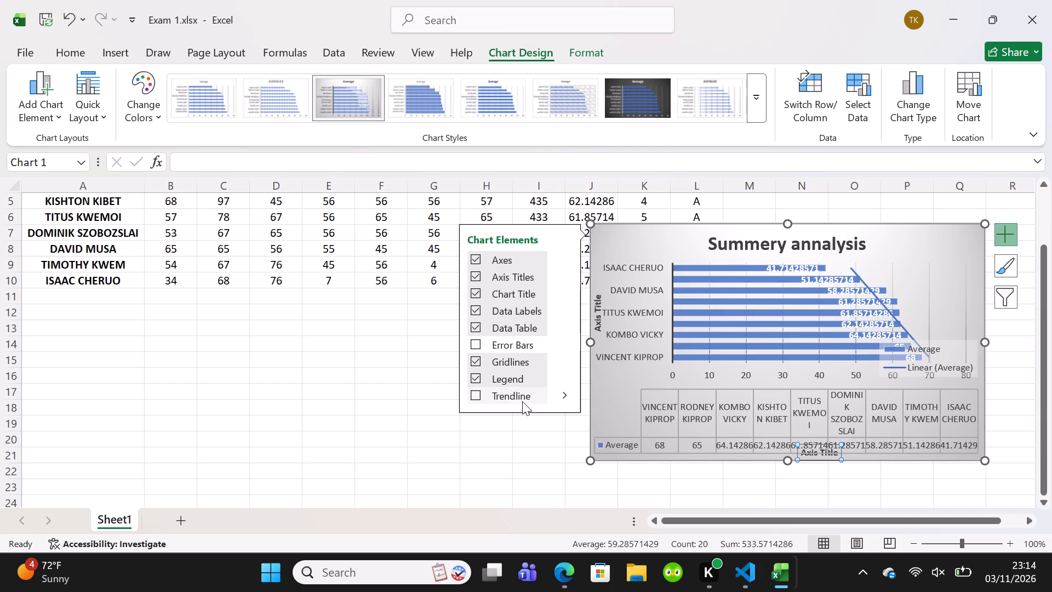
# Add a linear trendline to the Average bar chart.
pyautogui.click(522, 401)
# Replace the vertical axis title text of the chart with "Names".
pyautogui.click(598, 333)
pyautogui.click(598, 317)
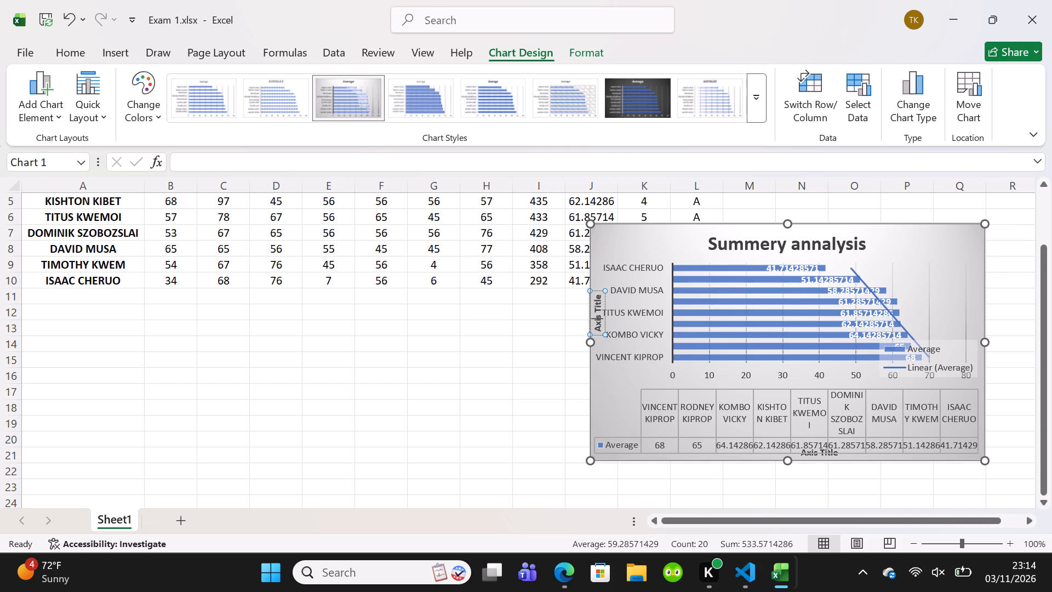
pyautogui.press('BackSpace')
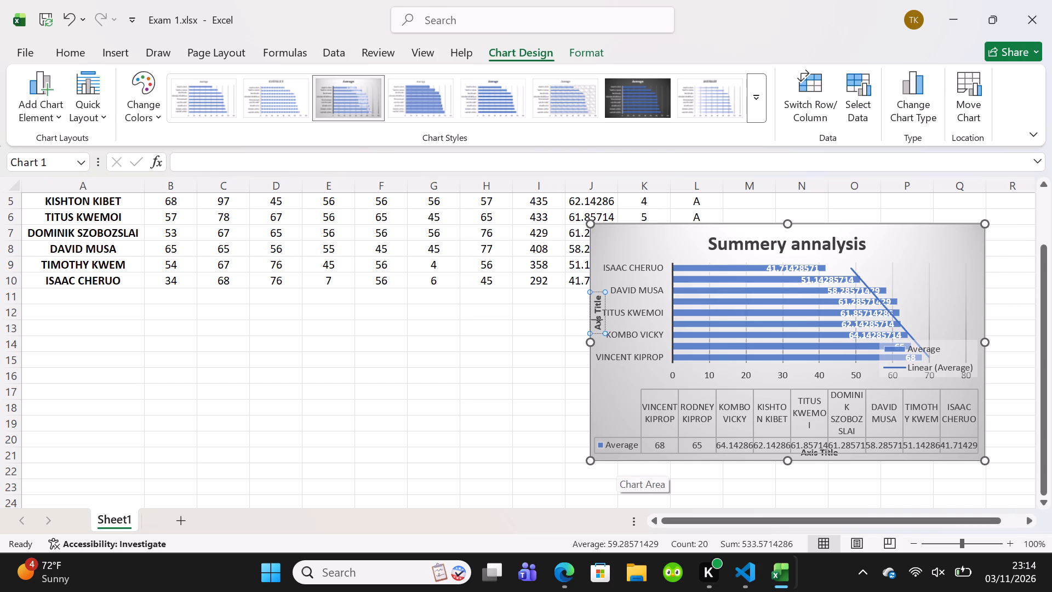
pyautogui.press('BackSpace')
pyautogui.press('BackSpace')
pyautogui.press('BackSpace')
pyautogui.press('Delete')
pyautogui.press('Delete')
pyautogui.press('Delete')
pyautogui.press('Delete')
pyautogui.press('Delete')
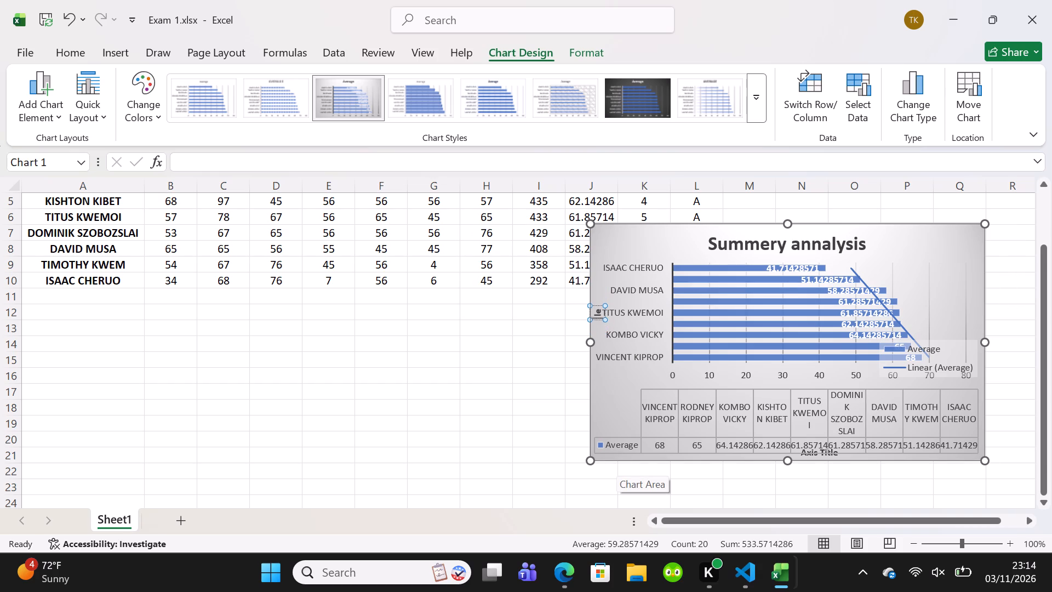
pyautogui.press('Delete')
pyautogui.press('Delete')
pyautogui.write('Na')
pyautogui.write('mes')
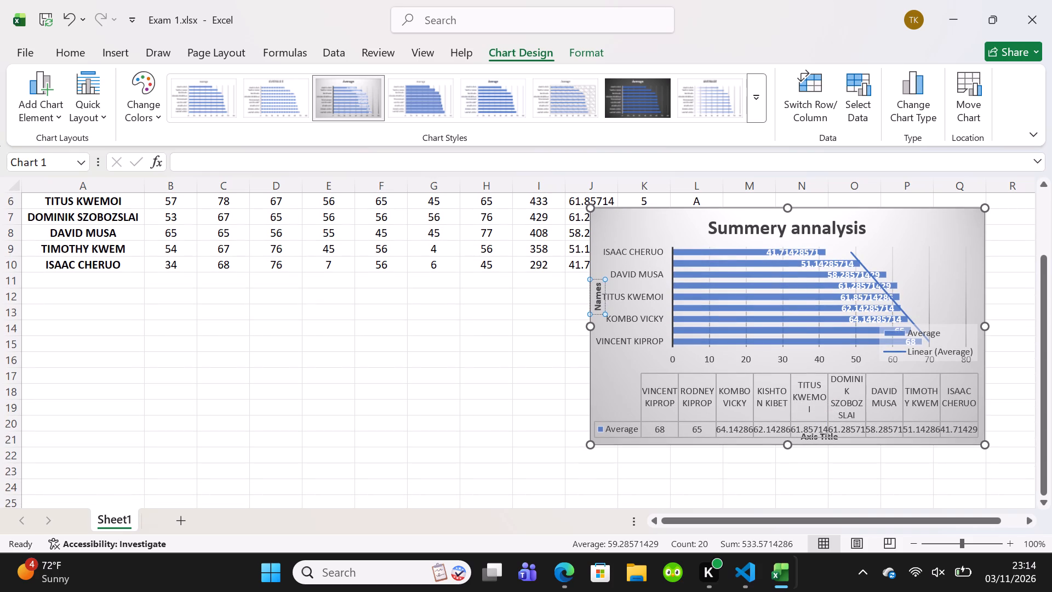
# Make the chart taller by extending its lower edge to about the bottom of row 24.
pyautogui.moveTo(790, 447); pyautogui.dragTo(801, 502)
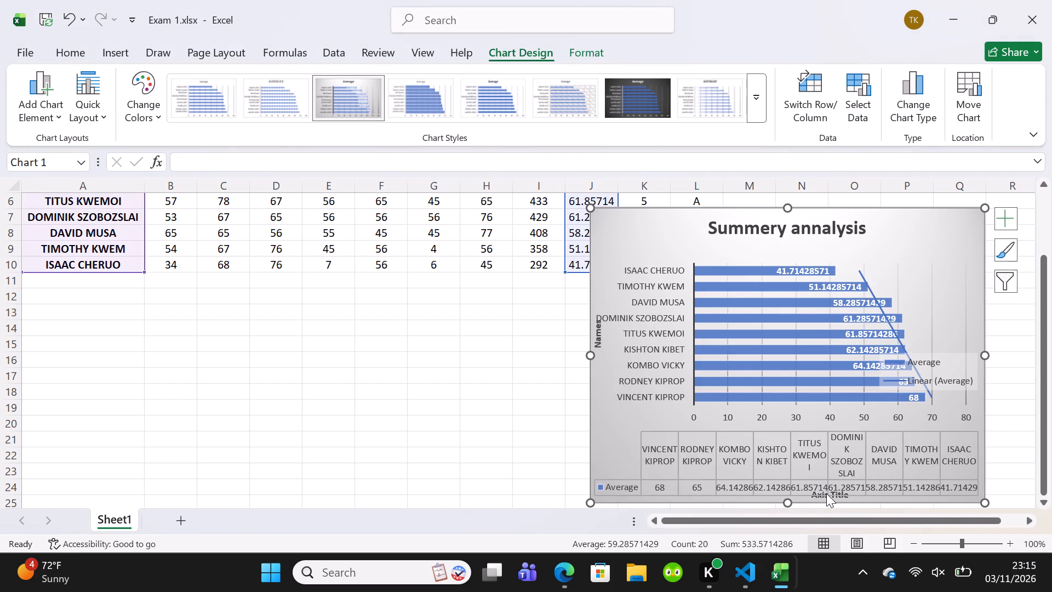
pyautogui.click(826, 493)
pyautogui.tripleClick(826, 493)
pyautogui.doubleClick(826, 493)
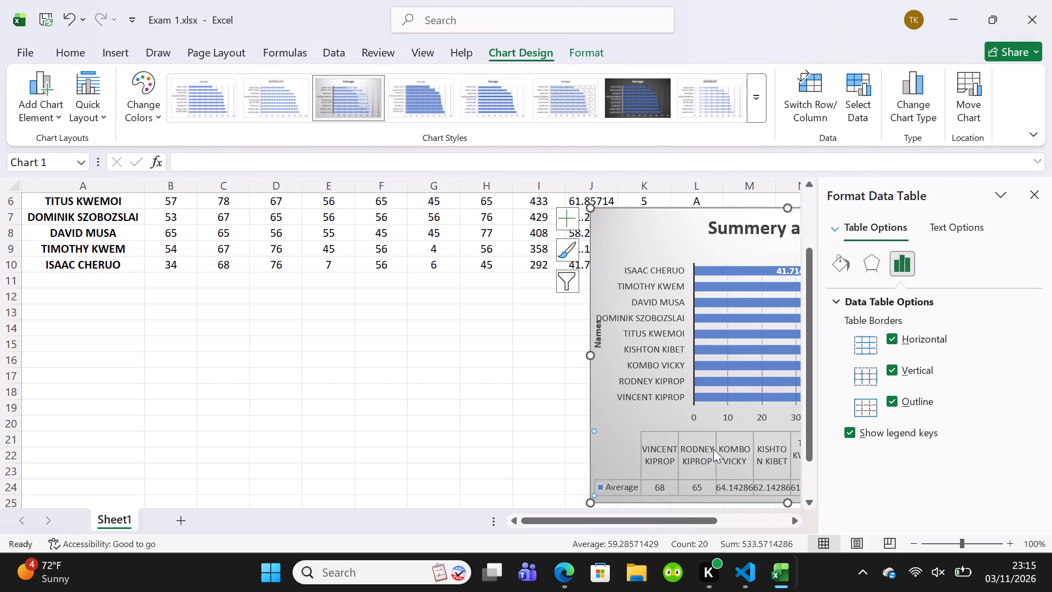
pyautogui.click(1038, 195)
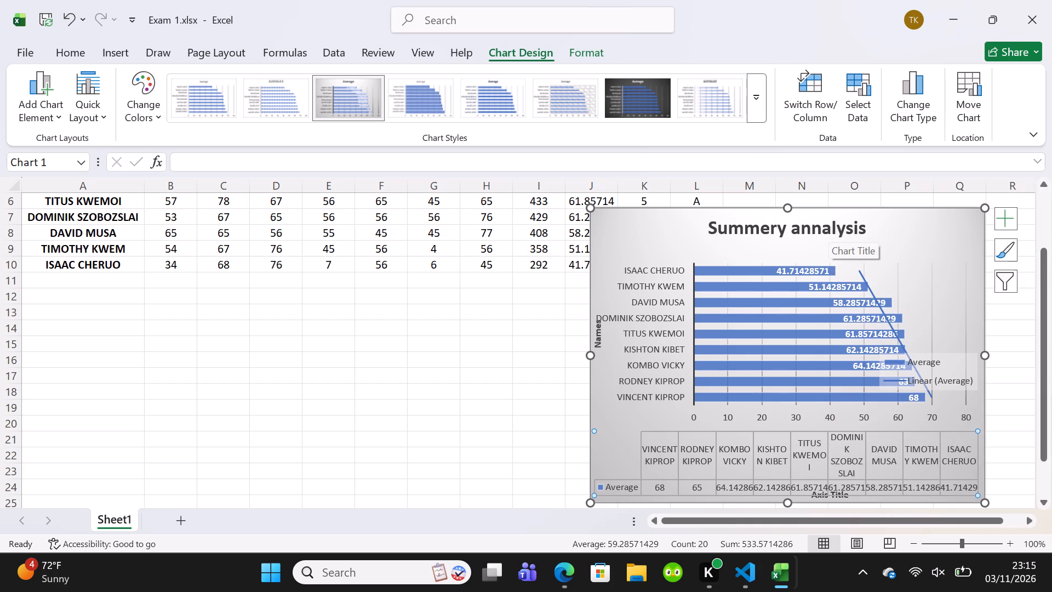
# Shorten the chart from above so its upper edge sits at about row 11, clear of the results table.
pyautogui.moveTo(788, 208); pyautogui.dragTo(791, 282)
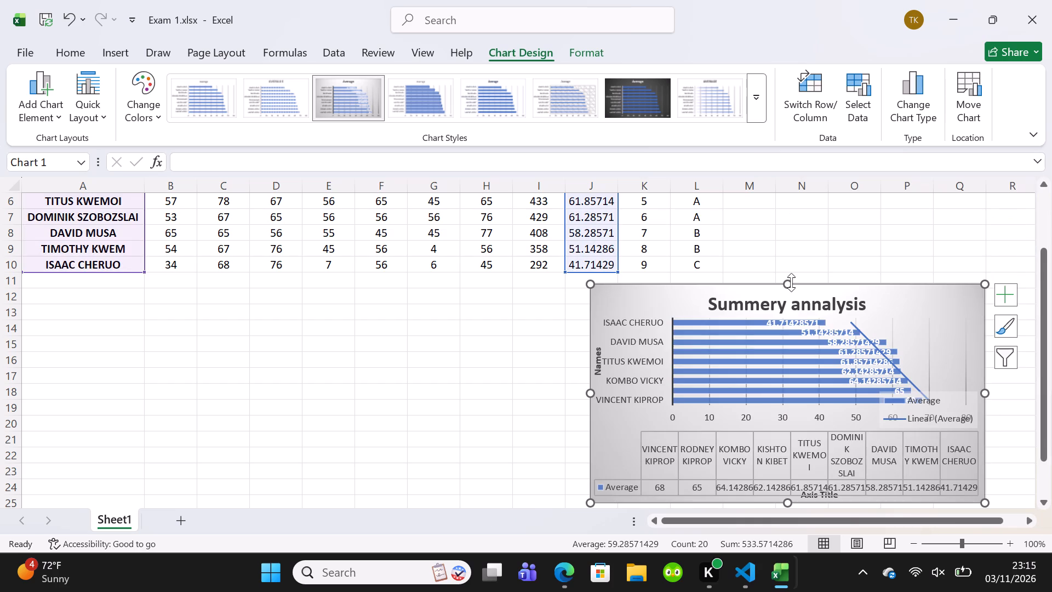
# Move the chart directly beneath the results table, starting at about row 11 near the left edge of column A.
pyautogui.moveTo(714, 295); pyautogui.dragTo(672, 303)
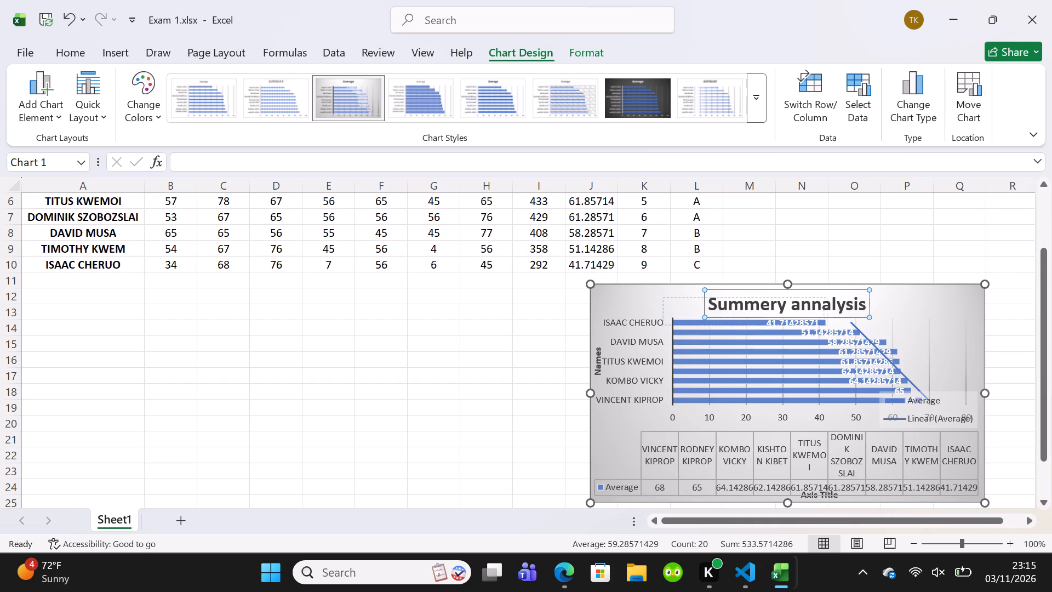
pyautogui.moveTo(672, 303); pyautogui.dragTo(706, 294)
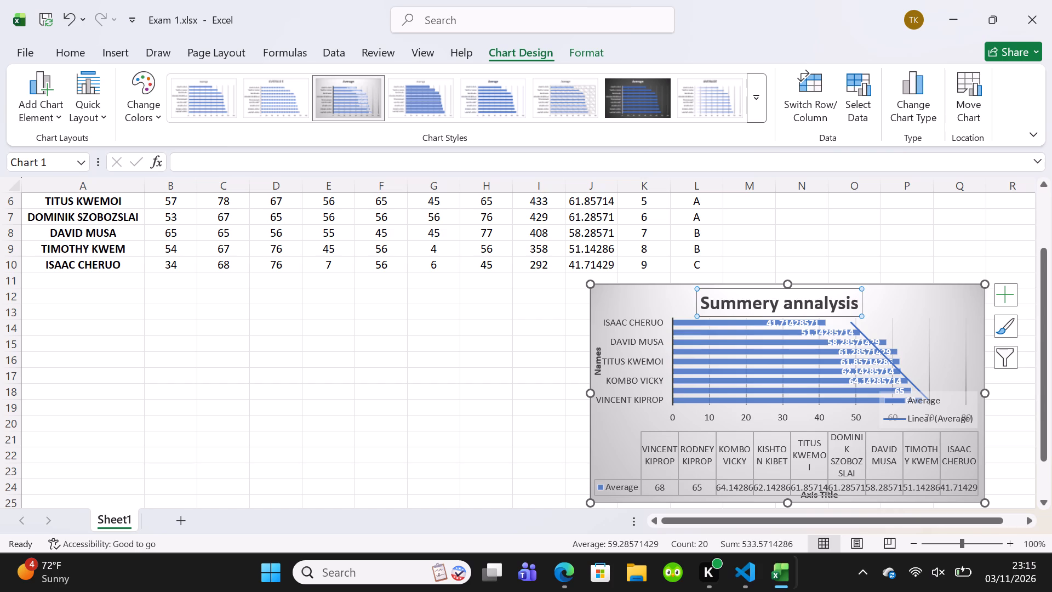
pyautogui.moveTo(674, 297); pyautogui.dragTo(149, 282)
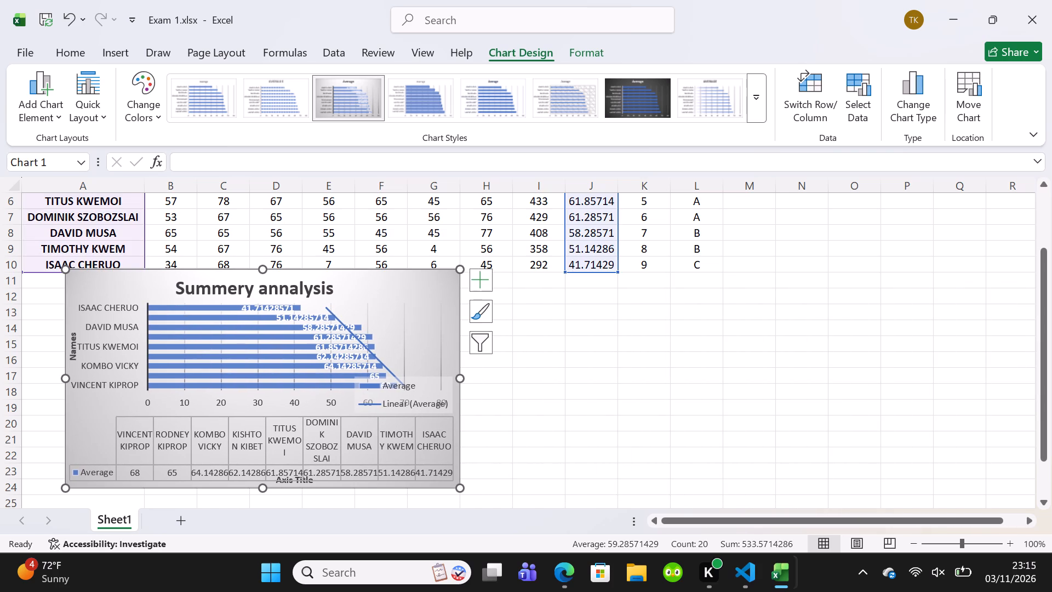
pyautogui.click(541, 377)
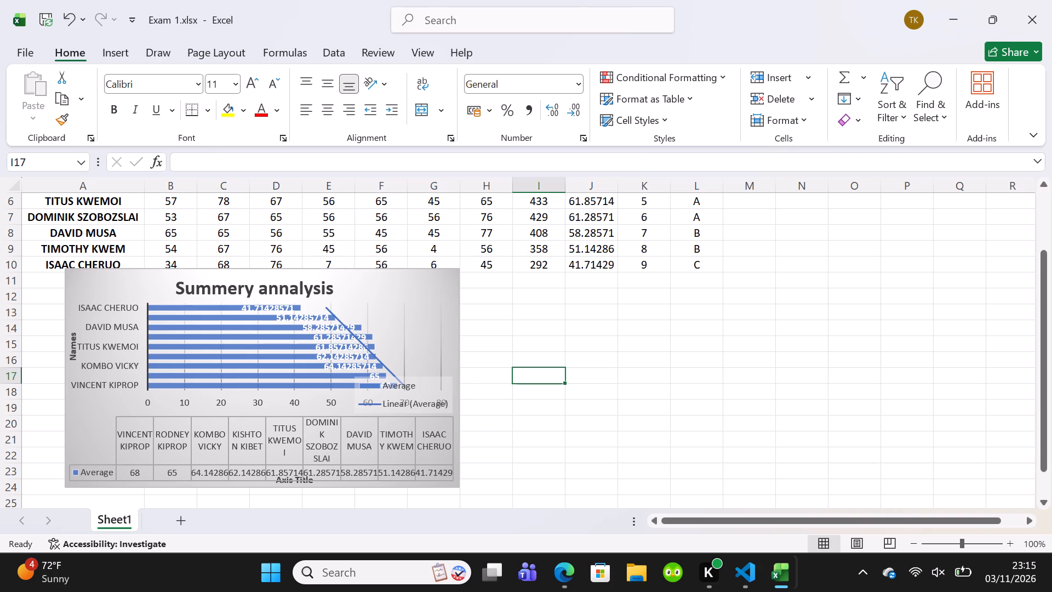
pyautogui.moveTo(367, 282); pyautogui.dragTo(345, 294)
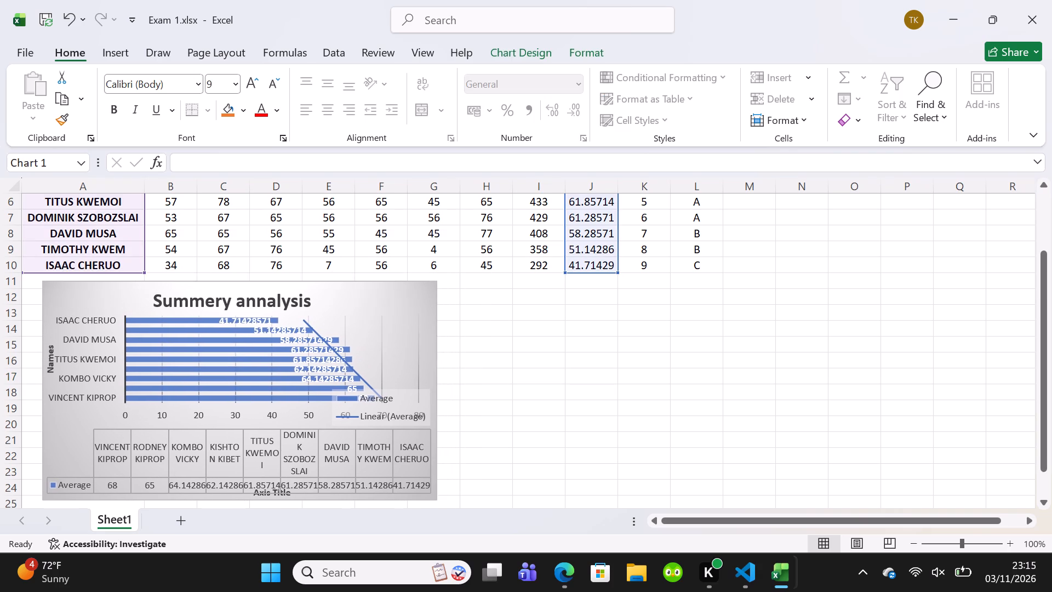
pyautogui.moveTo(345, 294); pyautogui.dragTo(326, 286)
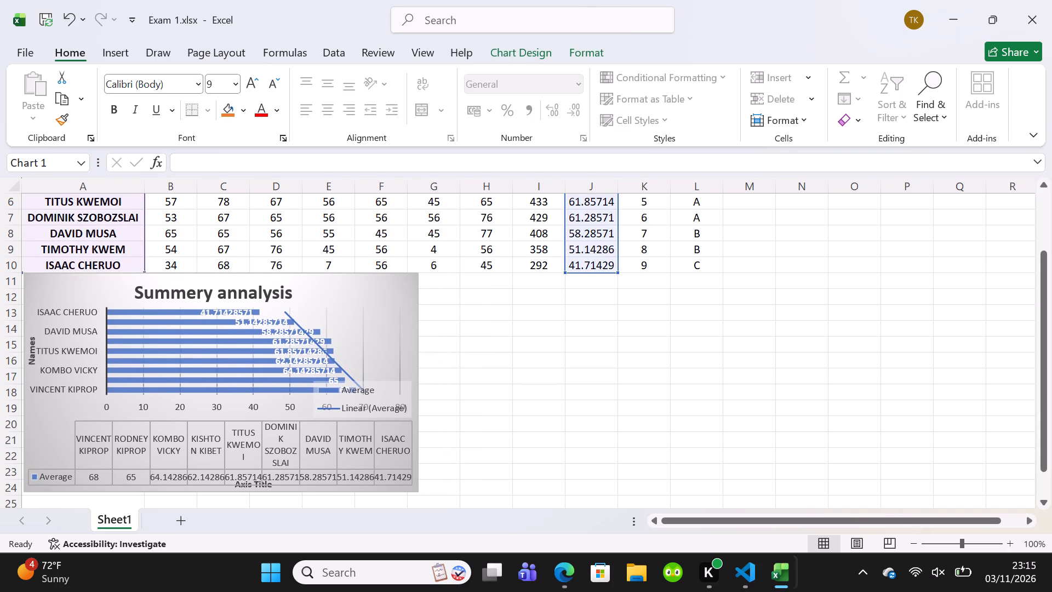
pyautogui.moveTo(326, 286); pyautogui.dragTo(331, 288)
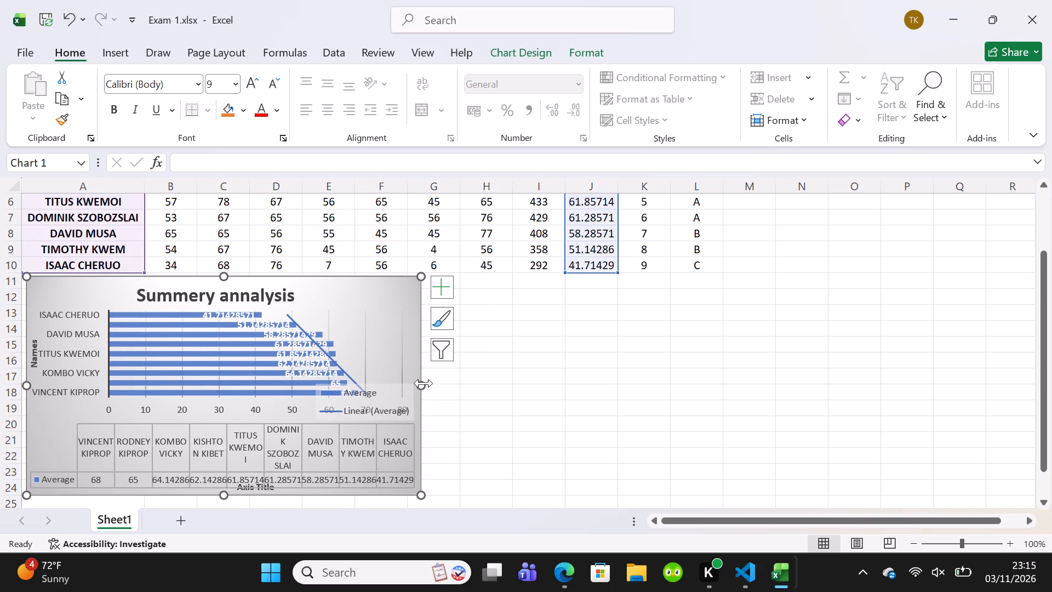
# Widen the chart so it spans from column A to about column L, then deselect it.
pyautogui.moveTo(424, 383); pyautogui.dragTo(597, 372)
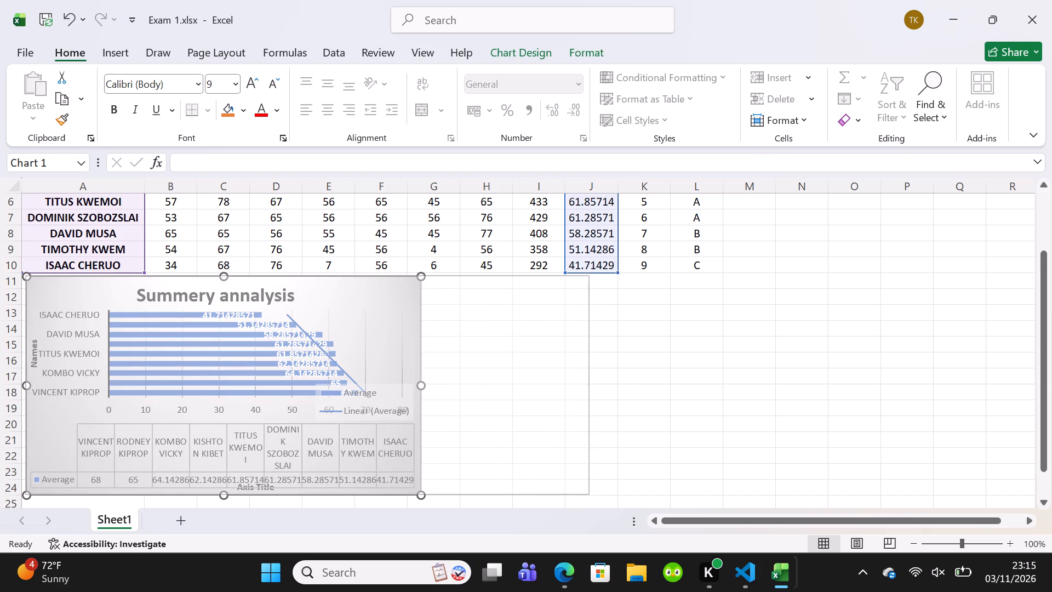
pyautogui.moveTo(597, 372); pyautogui.dragTo(700, 363)
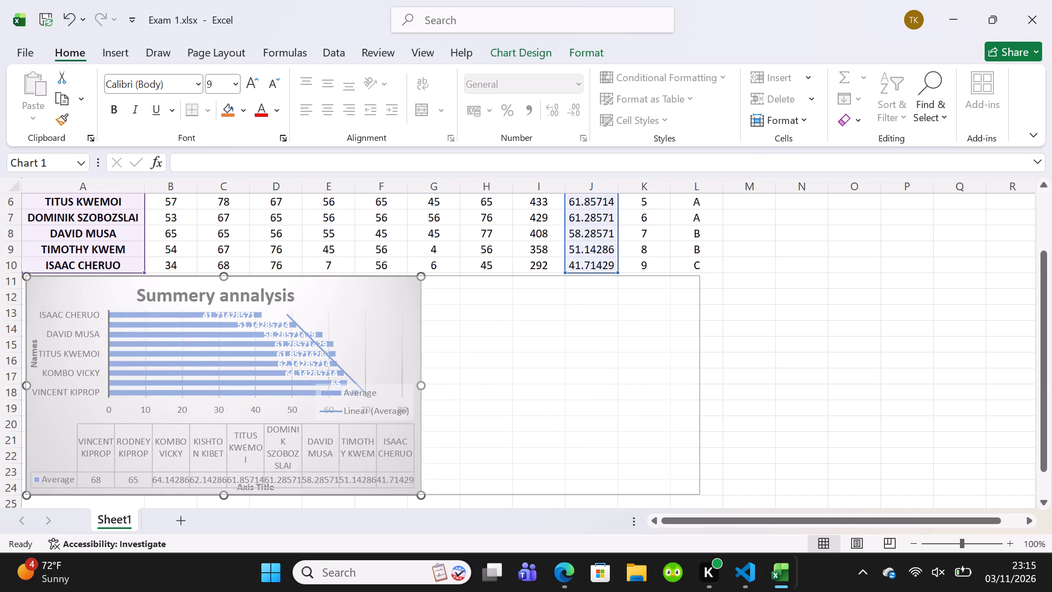
pyautogui.moveTo(700, 363); pyautogui.dragTo(701, 362)
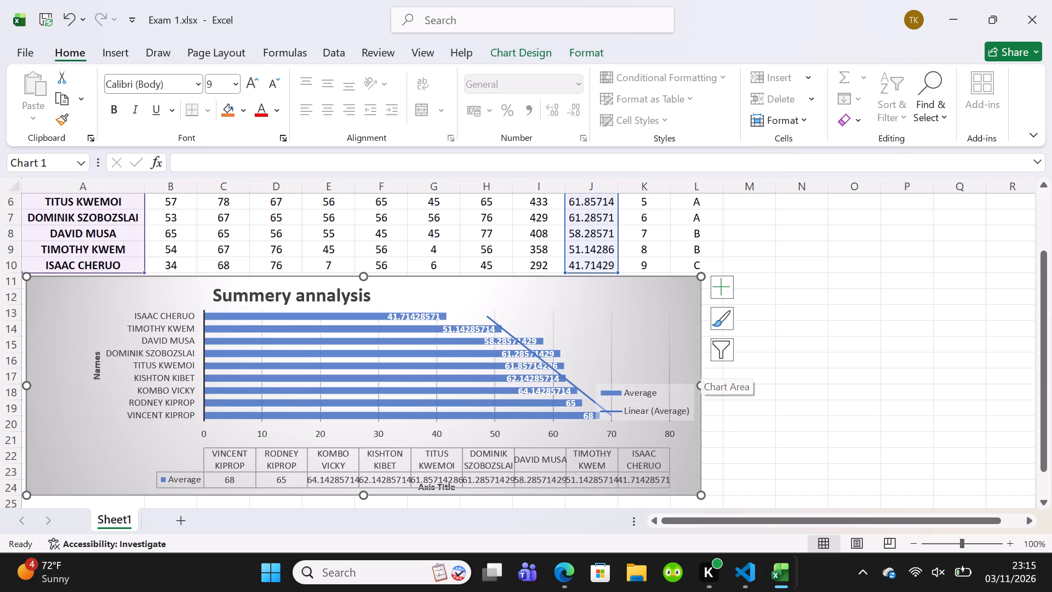
pyautogui.click(757, 369)
# Save the Exam 1 workbook.
pyautogui.hotkey('ctrl', 's')
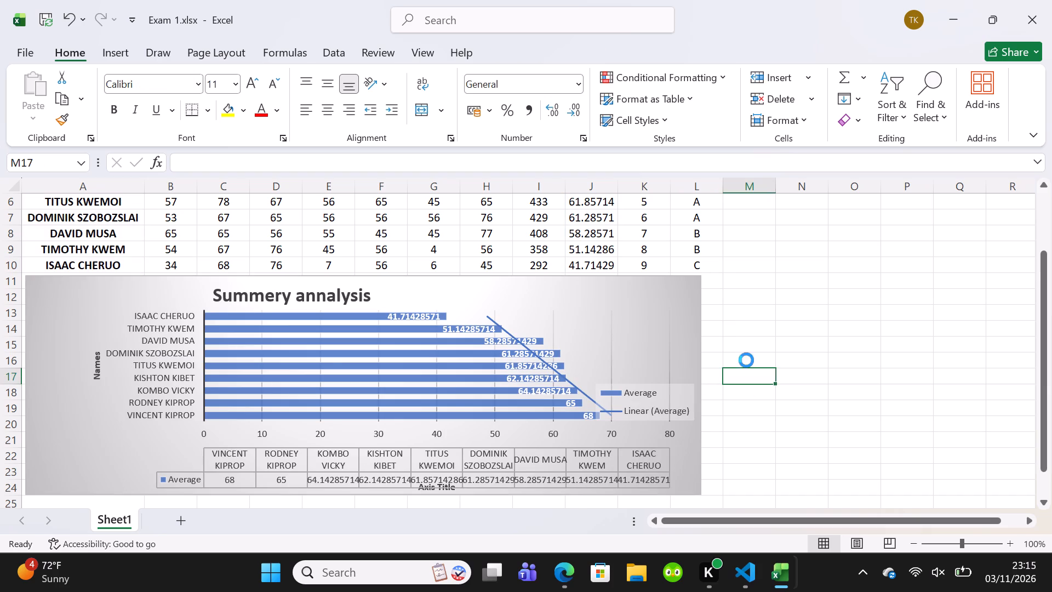
pyautogui.hotkey('ctrl', 's')
pyautogui.hotkey('ctrl', 's')
# Review the whole sheet, checking the results table and the chart placed beneath it.
pyautogui.scroll(5, 557, 356)
pyautogui.scroll(-4, 557, 356)
pyautogui.scroll(1, 557, 356)
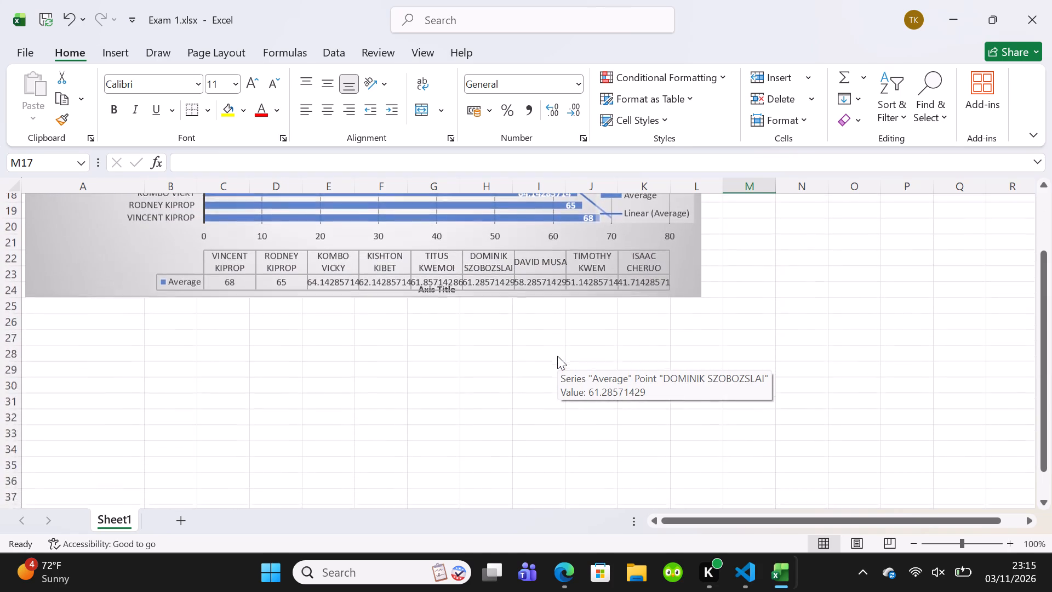
pyautogui.scroll(4, 557, 356)
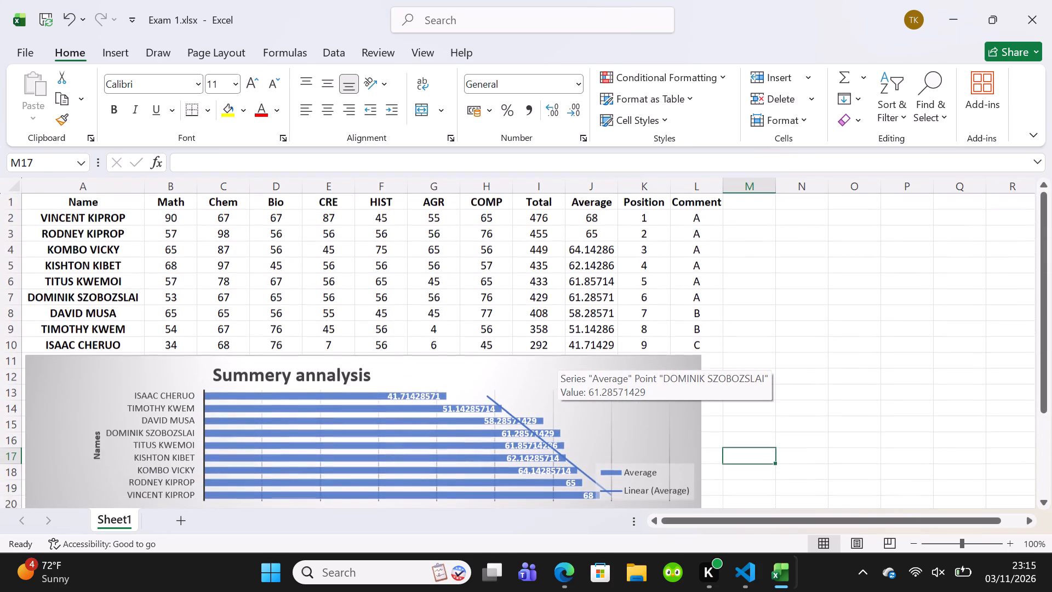
pyautogui.scroll(3, 557, 356)
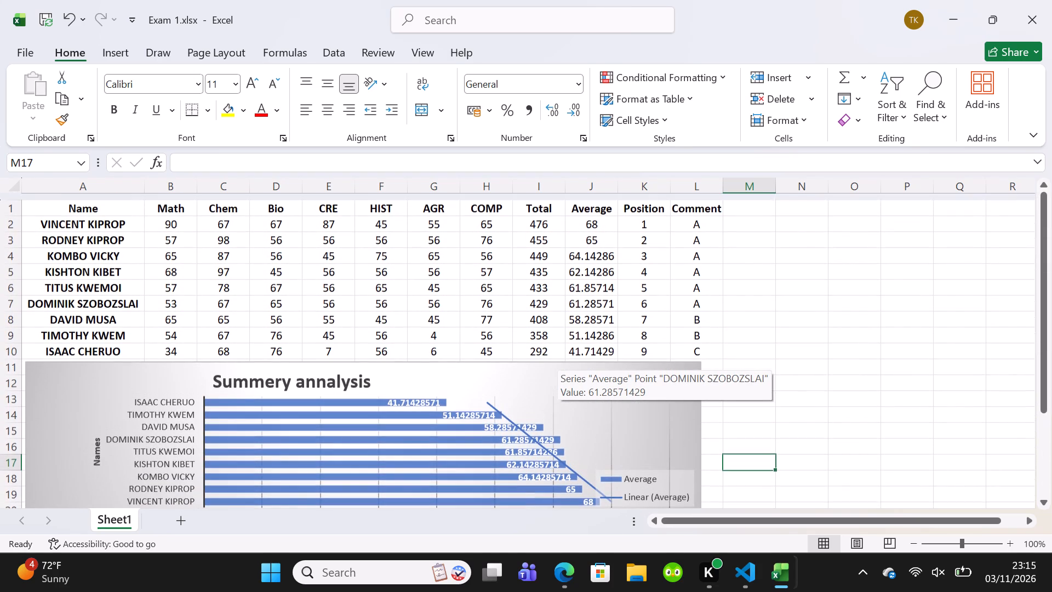
pyautogui.scroll(1, 557, 356)
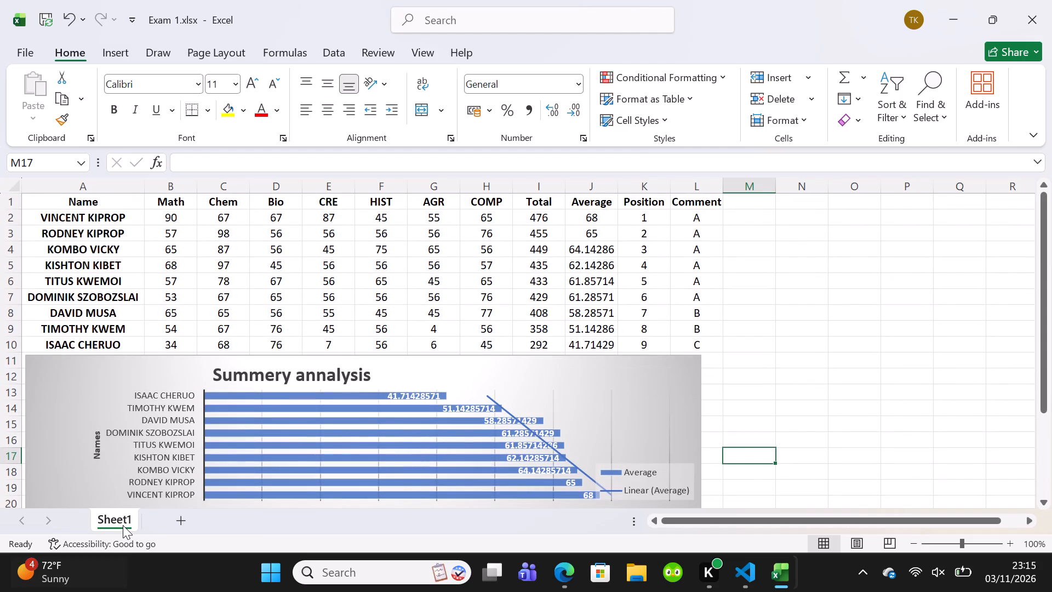
# Rename the worksheet Sheet1 as "extract 1".
pyautogui.rightClick(123, 525)
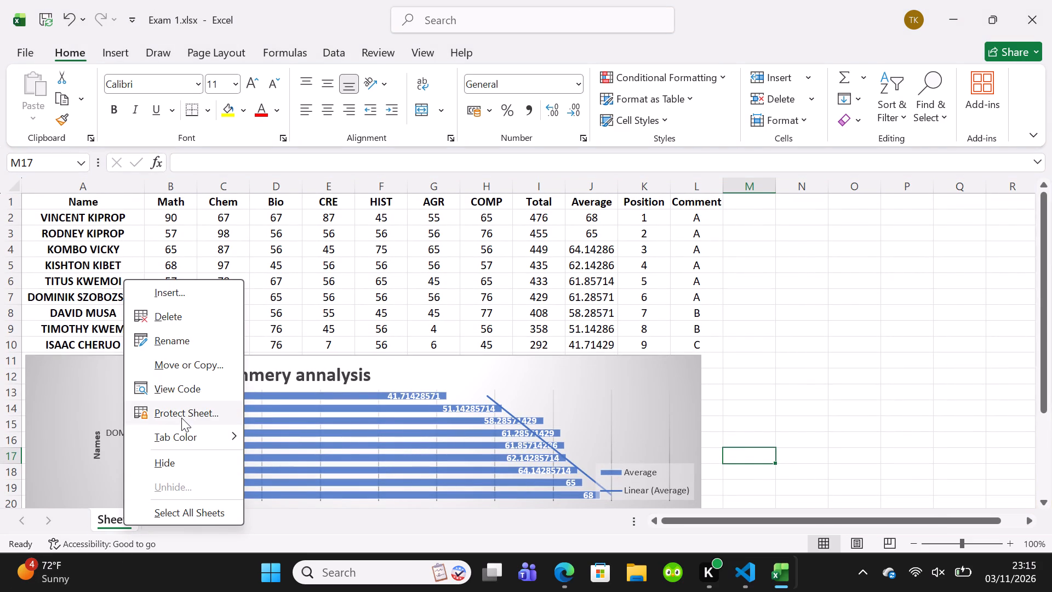
pyautogui.click(181, 345)
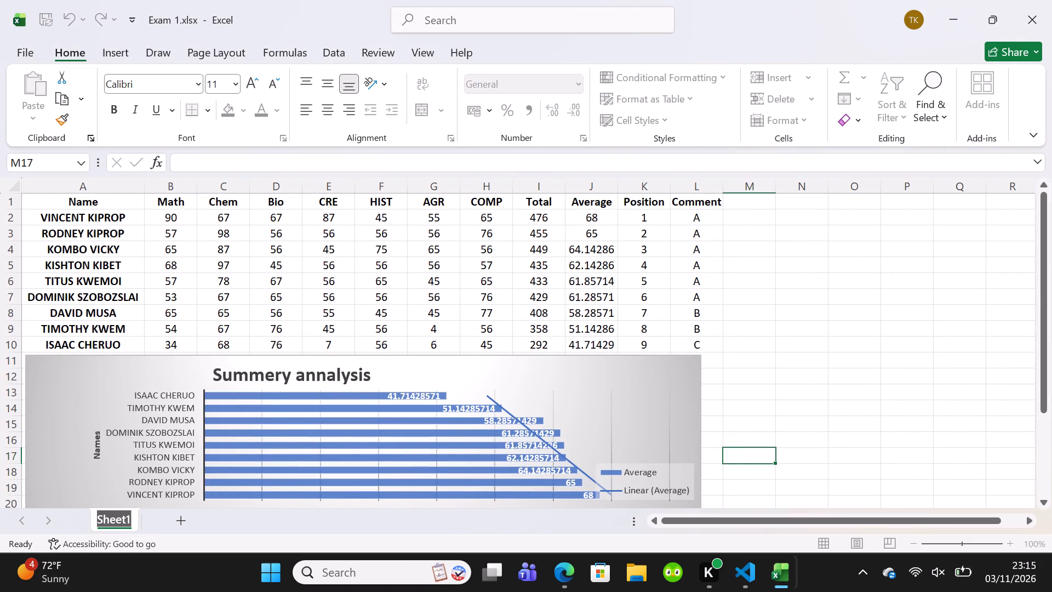
pyautogui.press('BackSpace')
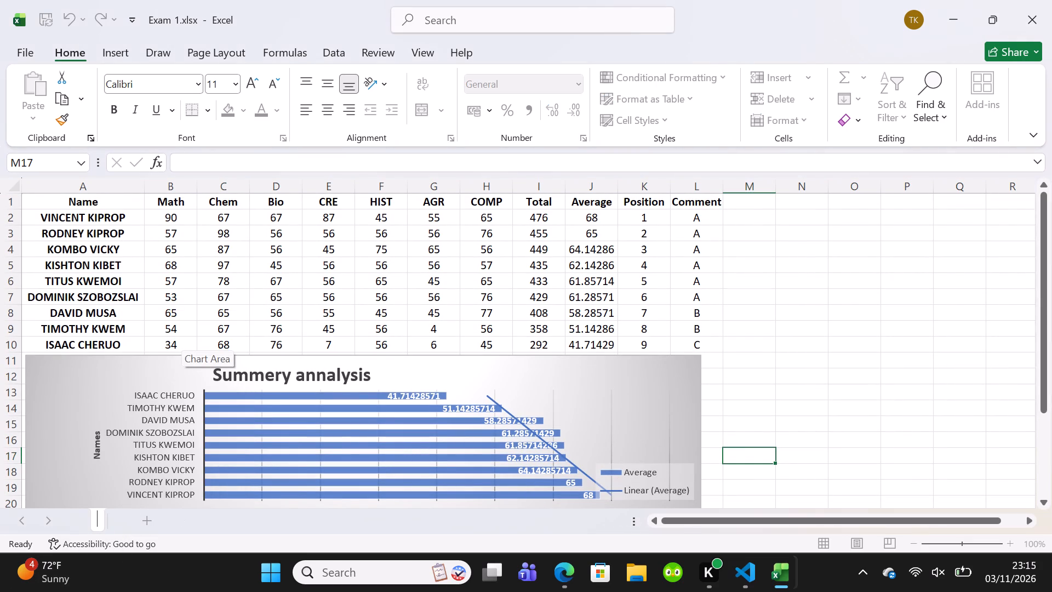
pyautogui.press('e')
pyautogui.write('xtract')
pyautogui.press('space')
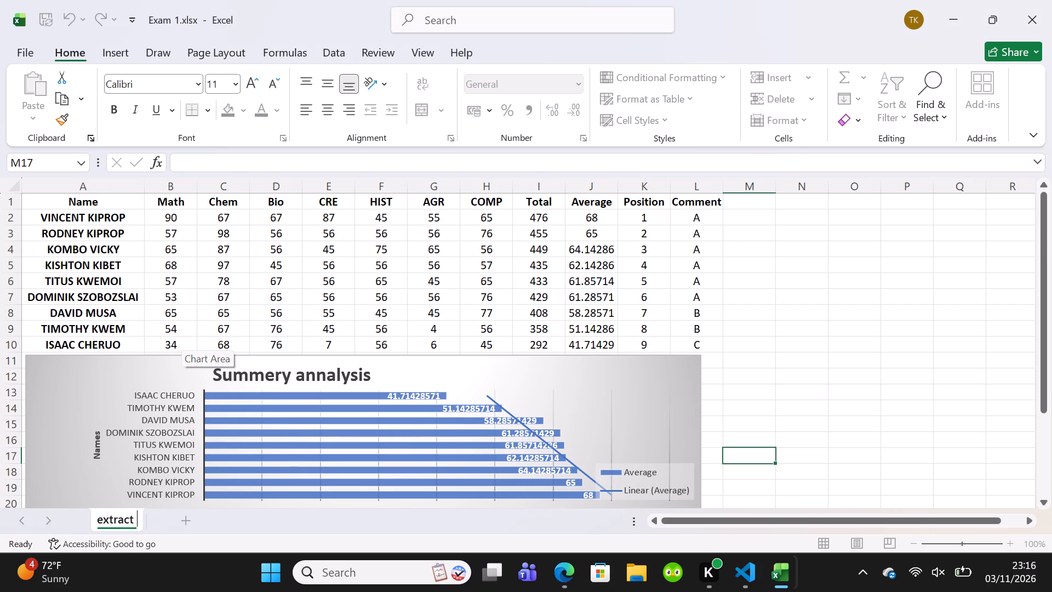
pyautogui.press('1')
pyautogui.press('Return')
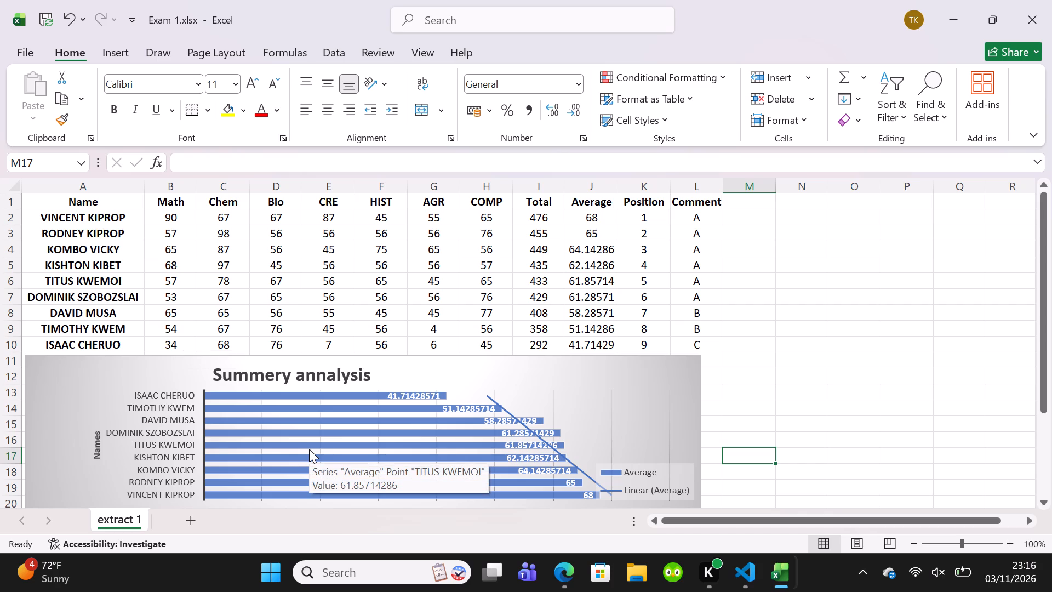
# Switch to Visual Studio Code and delete all the HTML code in the digitec file.
pyautogui.click(745, 573)
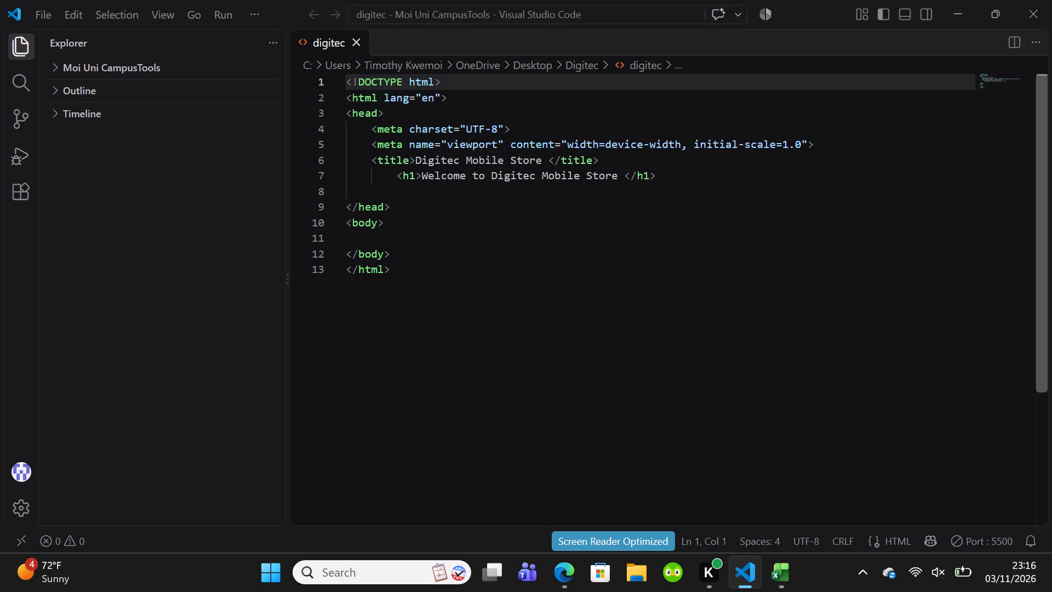
pyautogui.moveTo(485, 284); pyautogui.dragTo(359, 0)
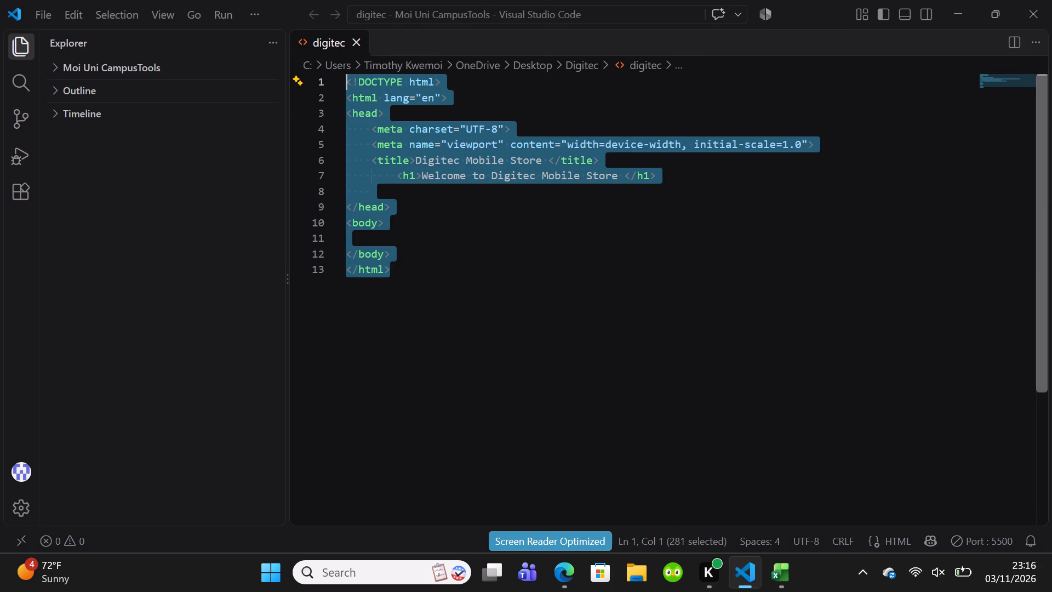
pyautogui.moveTo(359, 0); pyautogui.dragTo(362, 0)
pyautogui.press('BackSpace')
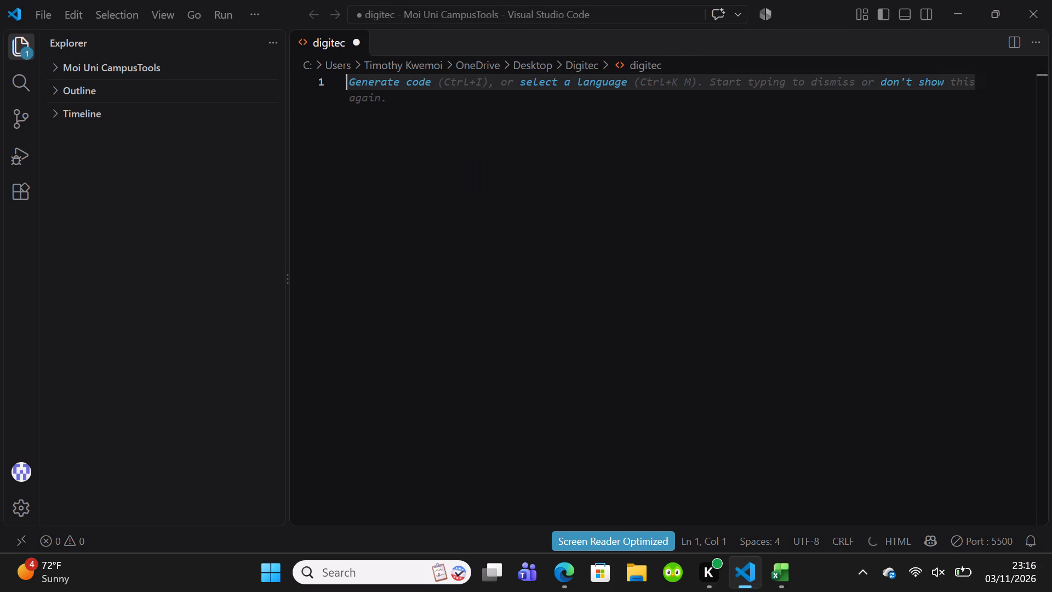
# Write the declaration <!DOCTYPE html> on line 1 of the empty digitec file.
pyautogui.press('shift+less')
pyautogui.hotkey('shift', '!')
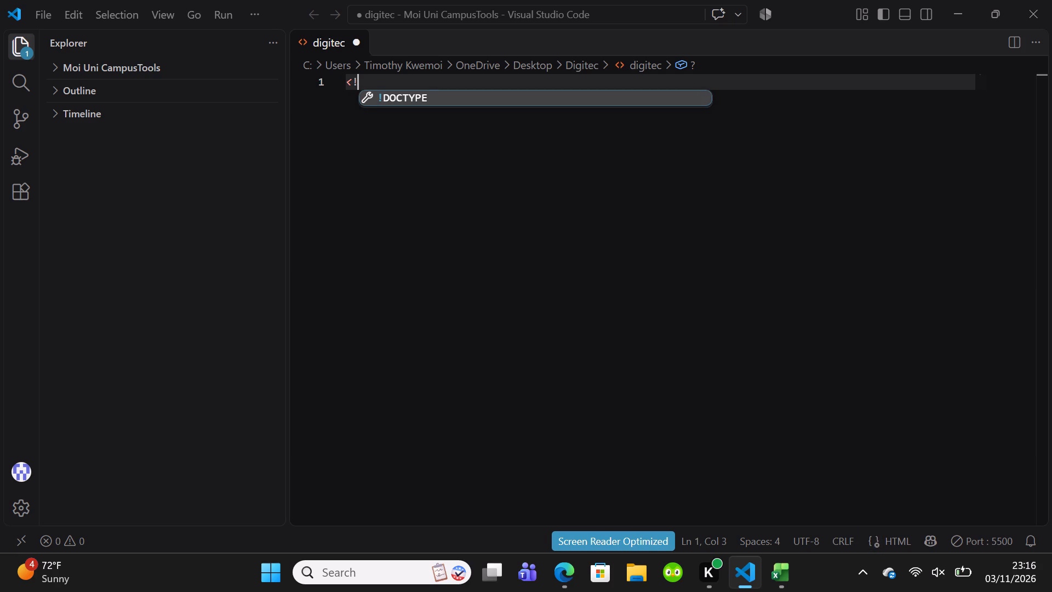
pyautogui.write('DOCTYPE')
pyautogui.press('space')
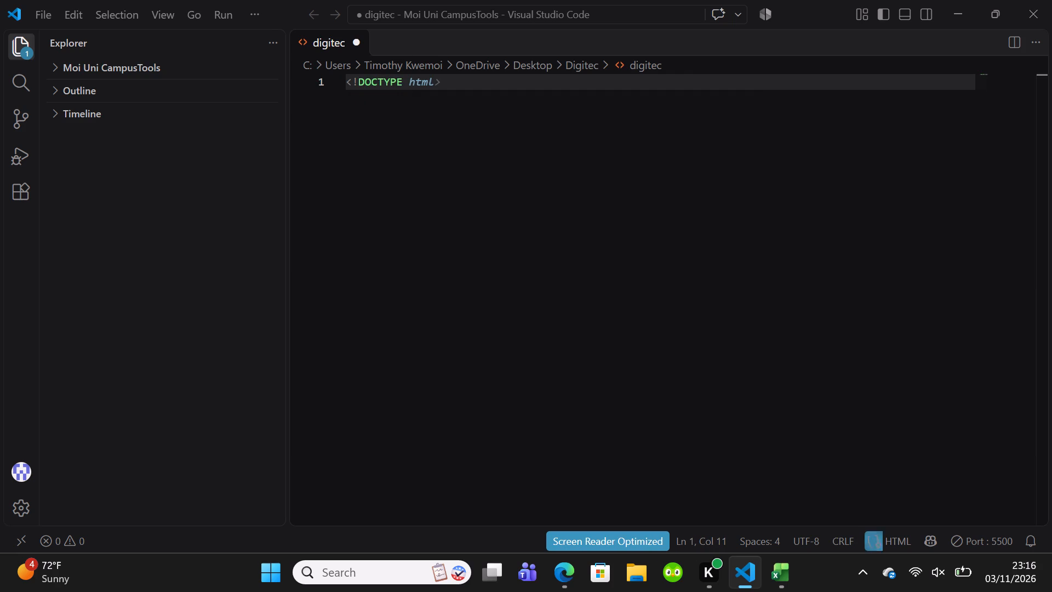
pyautogui.write('html')
pyautogui.hotkey('shift', '>')
pyautogui.press('Return')
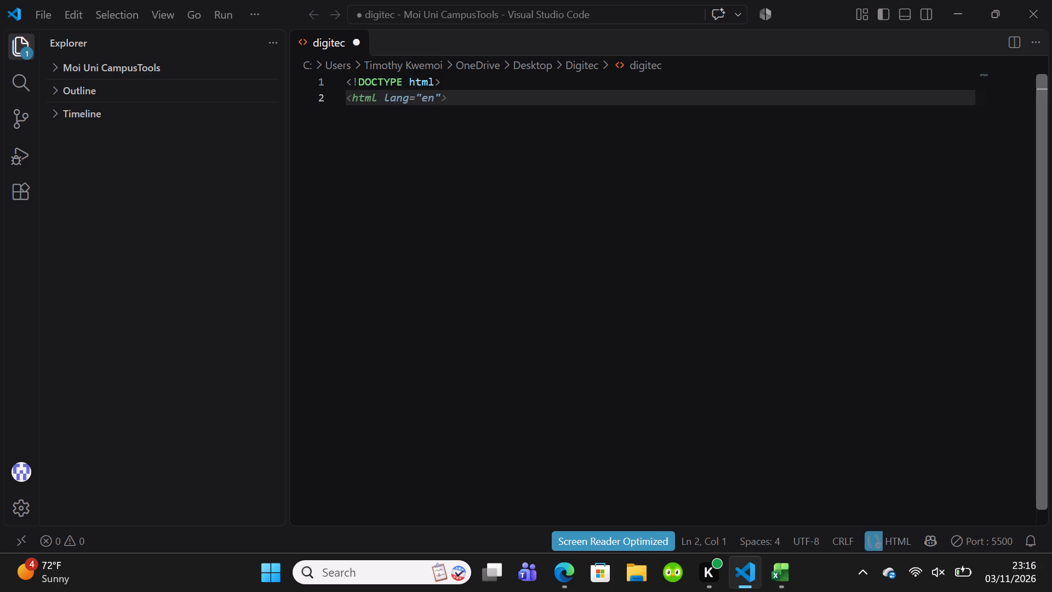
# Add an html element with the attribute lang="en" below the DOCTYPE line, leaving an empty line inside it.
pyautogui.press('shift+less')
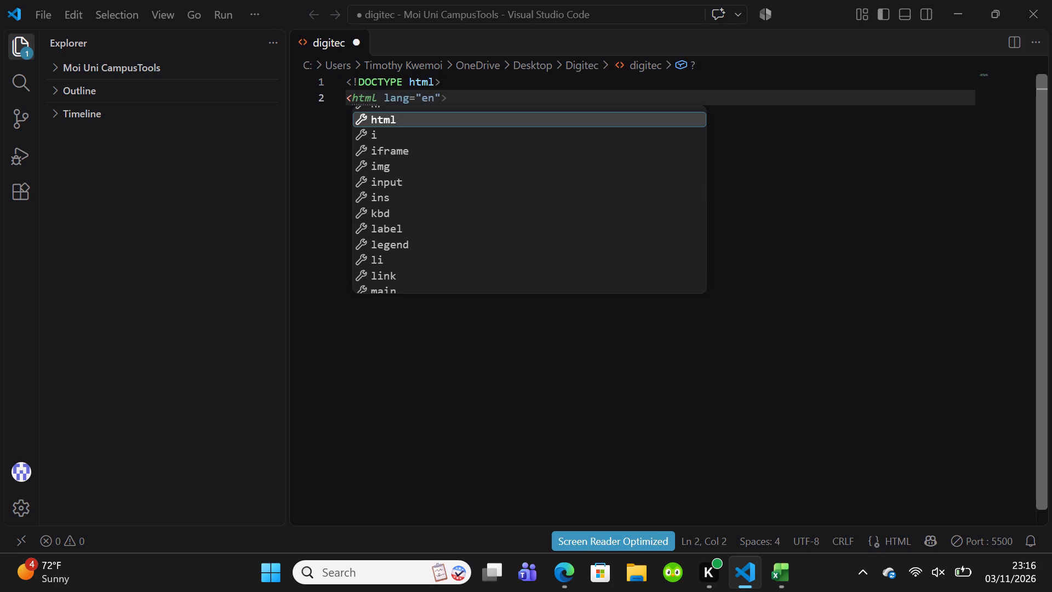
pyautogui.write('ht')
pyautogui.press('m')
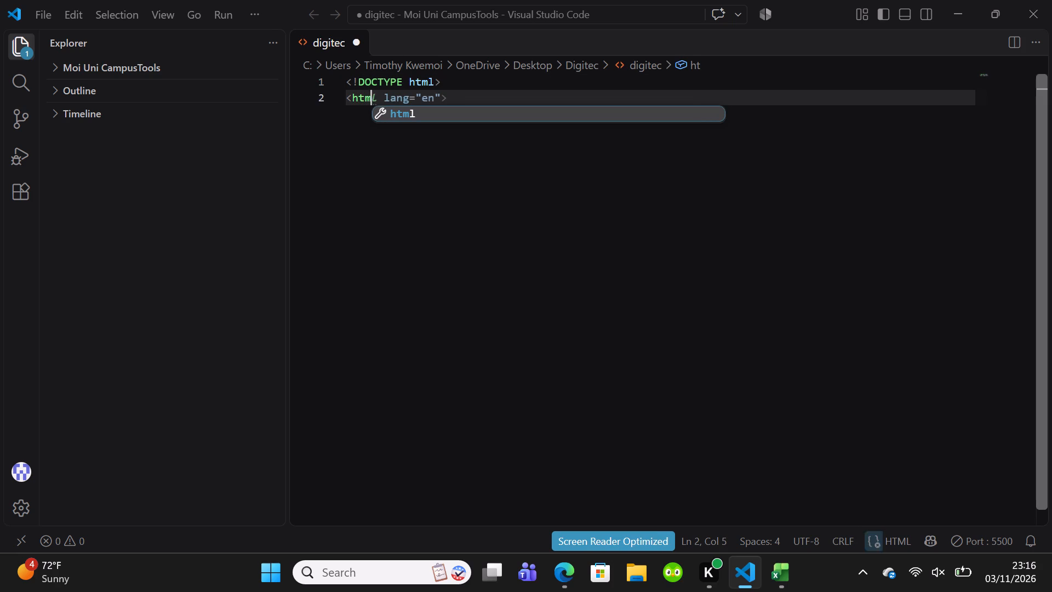
pyautogui.write('l lang')
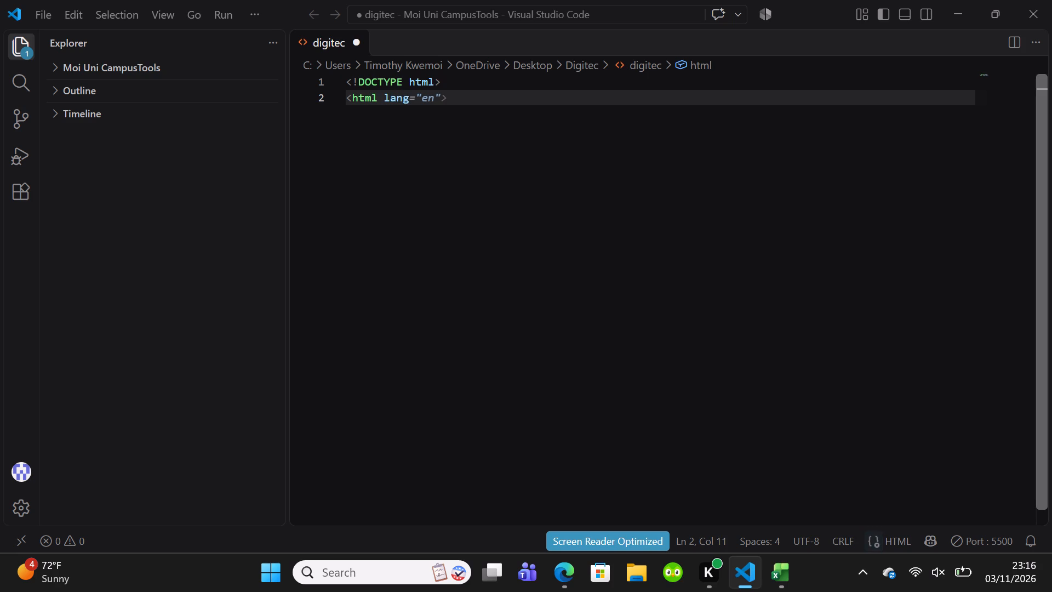
pyautogui.press('=')
pyautogui.write('en')
pyautogui.press('Right')
pyautogui.hotkey('shift', '>')
pyautogui.press('Return')
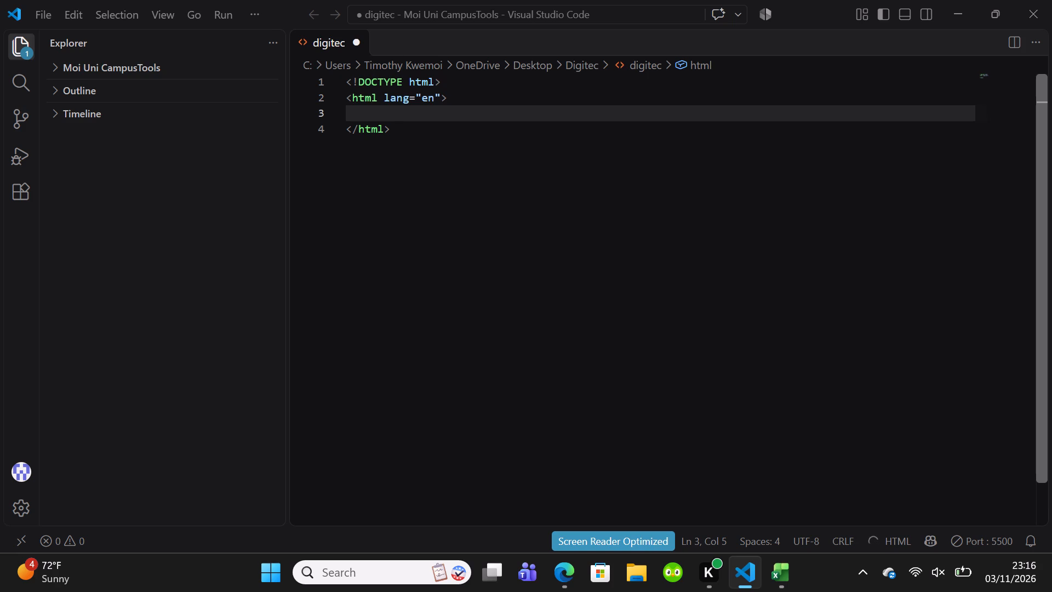
# Add a body element inside the html element, with an empty line between its tags.
pyautogui.press('shift+less')
pyautogui.press('b')
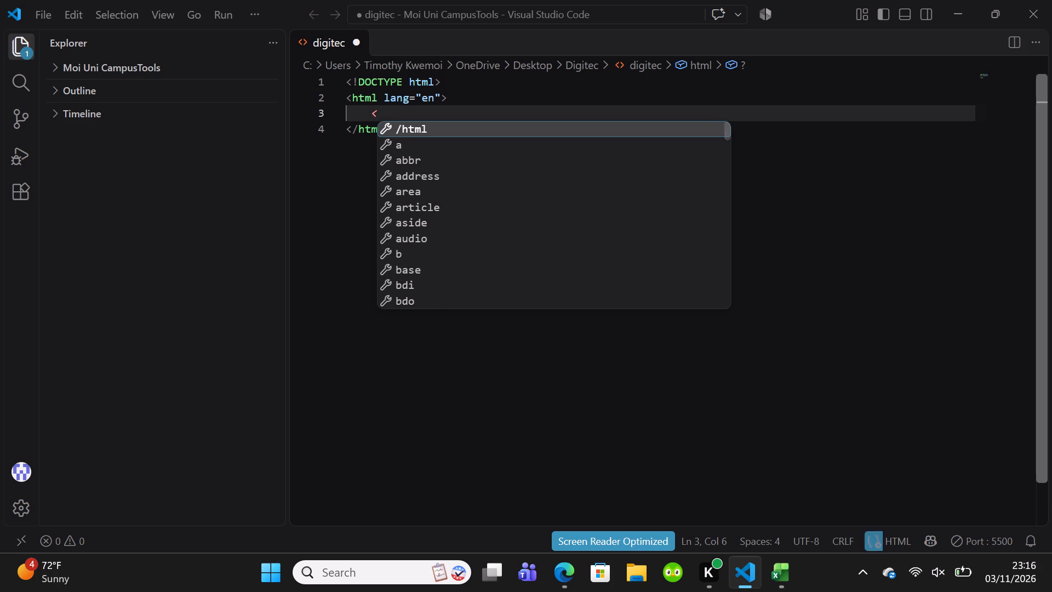
pyautogui.press('o')
pyautogui.write('dy')
pyautogui.hotkey('shift', '>')
pyautogui.press('Return')
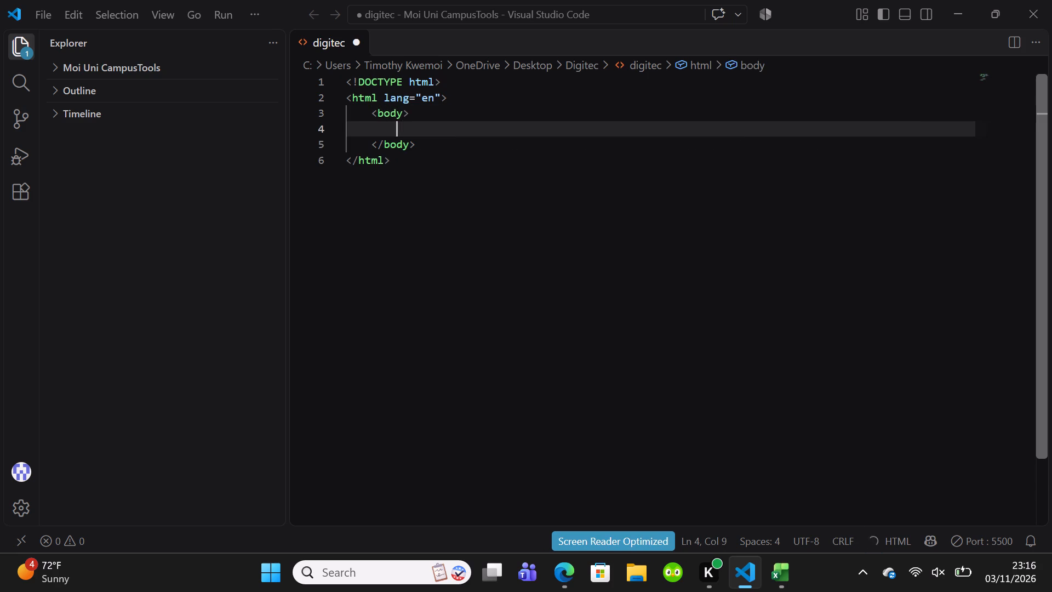
# Add a head element inside the body element, with an empty line between its tags.
pyautogui.press('shift+less')
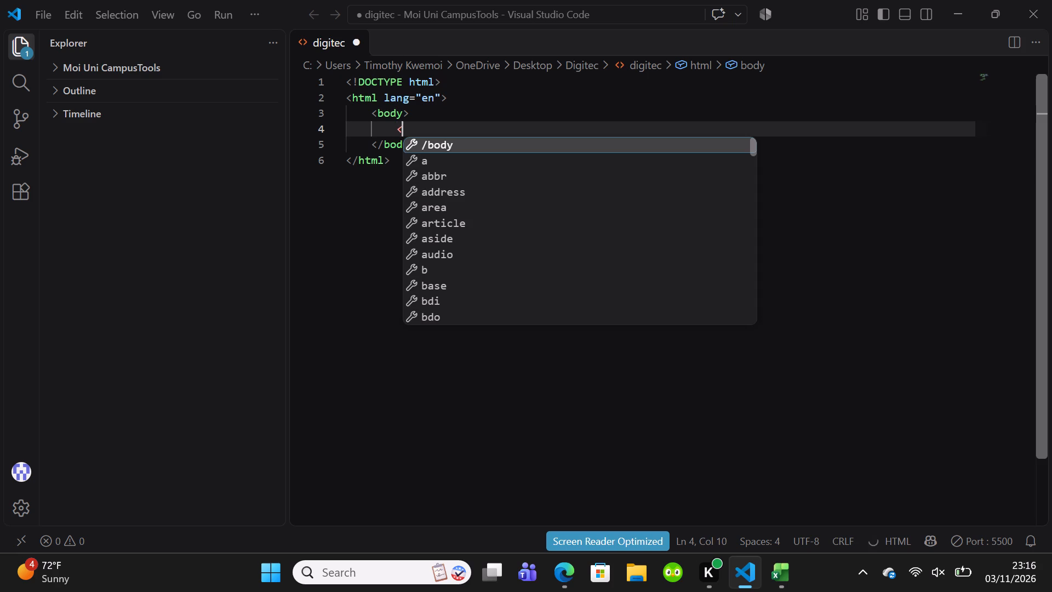
pyautogui.write('head')
pyautogui.hotkey('shift', '>')
pyautogui.press('Return')
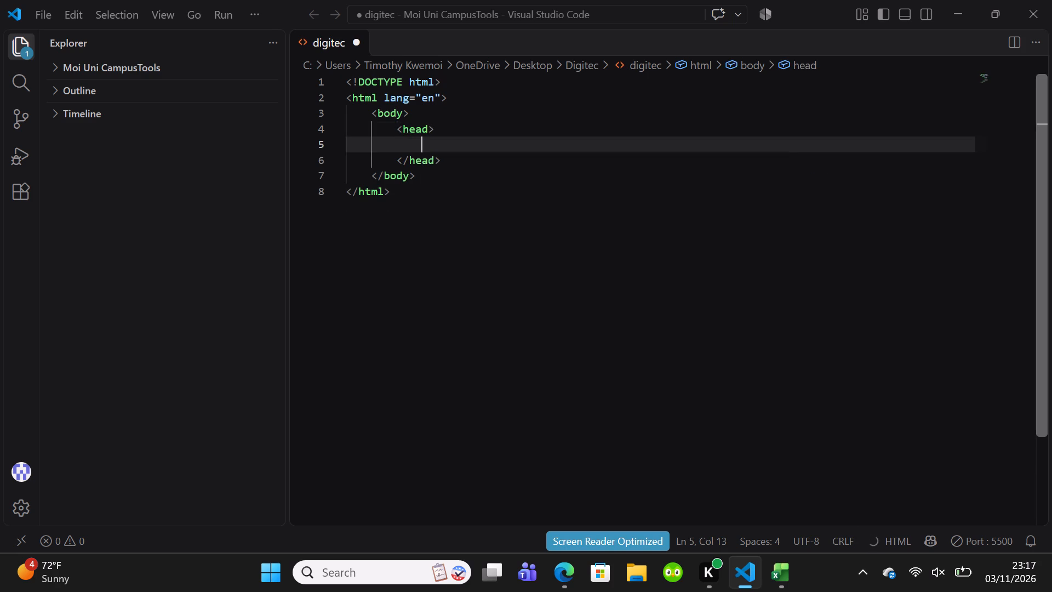
# Add the title element "Digitec Mobile Store" inside the head, followed by a new empty line.
pyautogui.write('<tit')
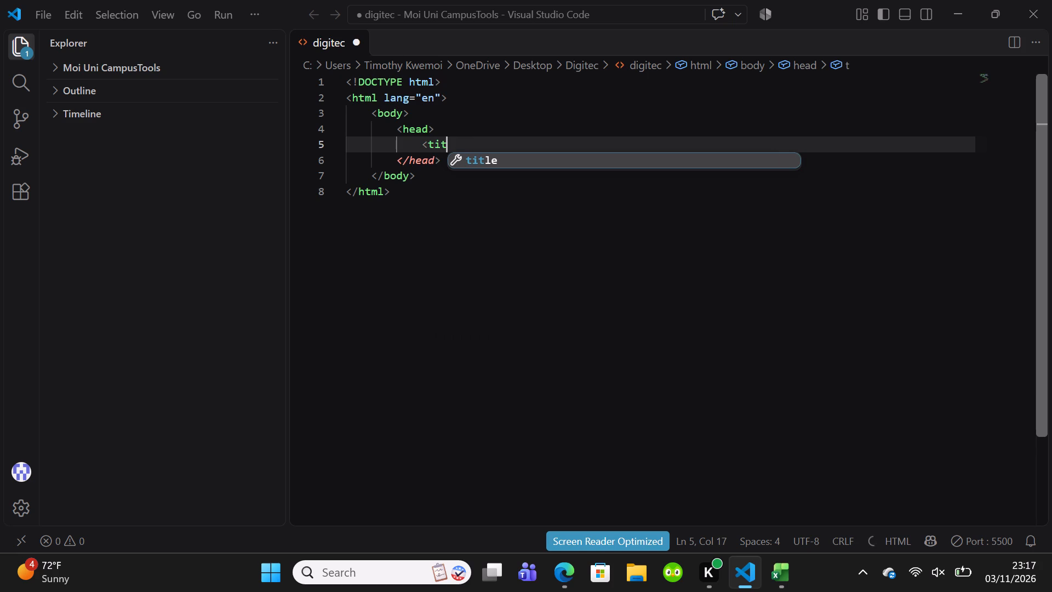
pyautogui.press('e')
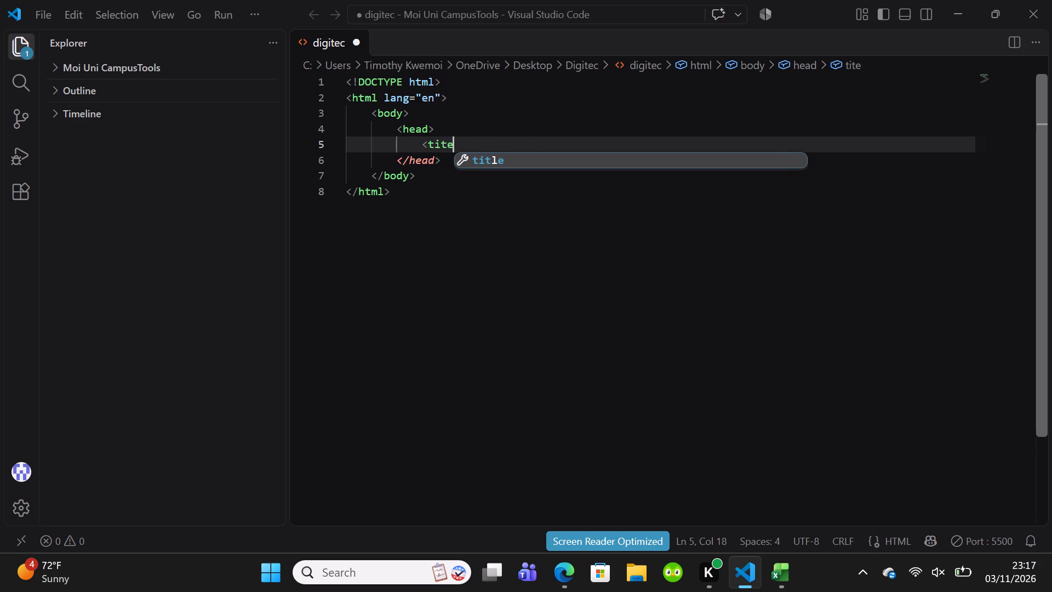
pyautogui.press('BackSpace')
pyautogui.write('le')
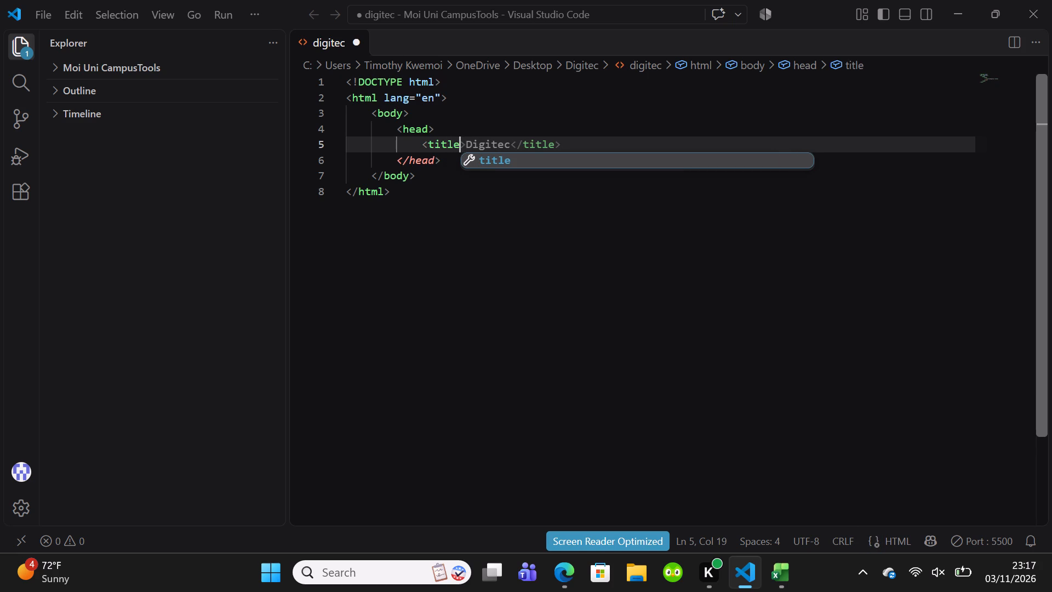
pyautogui.hotkey('shift', '>')
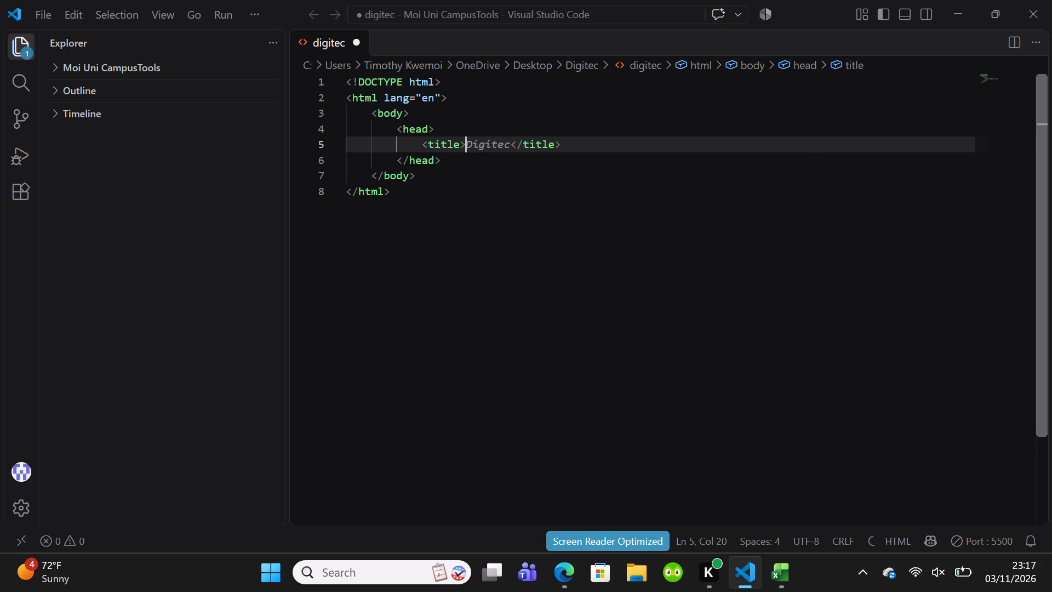
pyautogui.write('Digitec')
pyautogui.press('space')
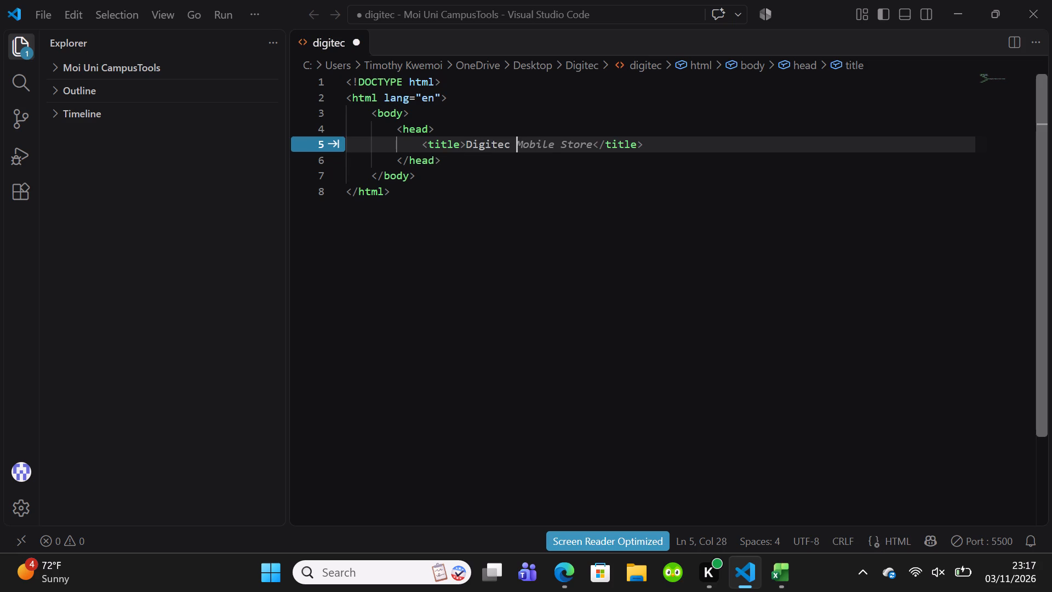
pyautogui.write('Mob')
pyautogui.press('i')
pyautogui.write('le')
pyautogui.press('space')
pyautogui.hotkey('shift', 's')
pyautogui.write('tore')
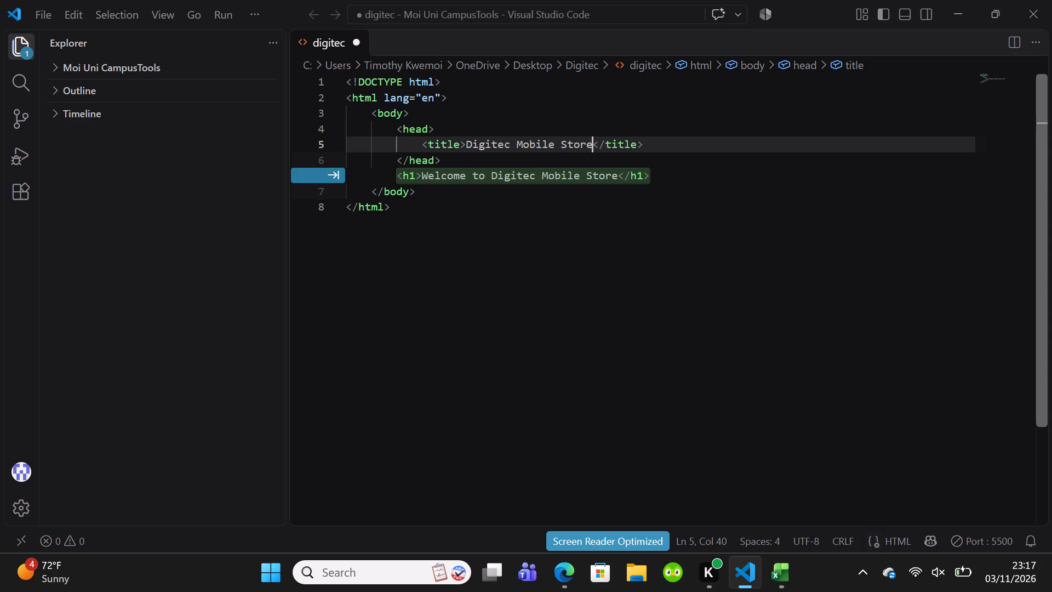
pyautogui.click(672, 141)
pyautogui.press('Return')
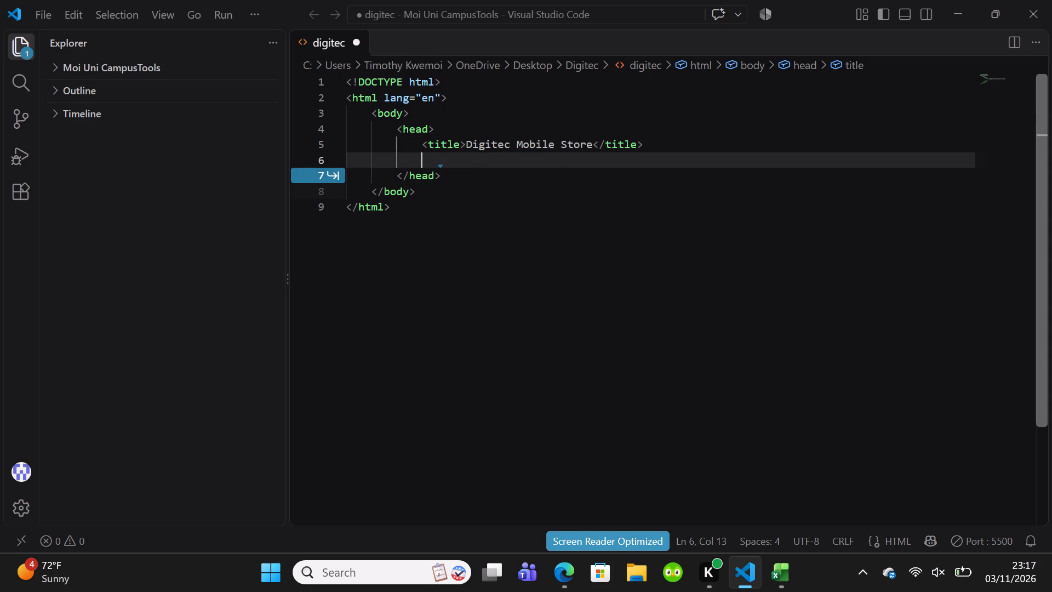
# Save the digitec file.
pyautogui.hotkey('ctrl', 's')
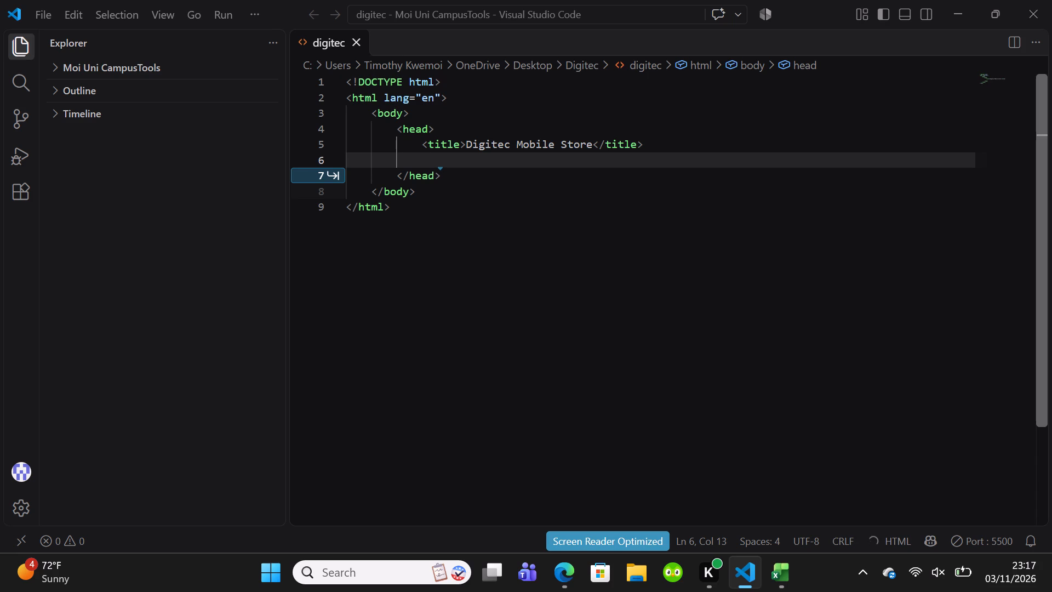
# Stop the live server running on port 5500.
pyautogui.click(969, 543)
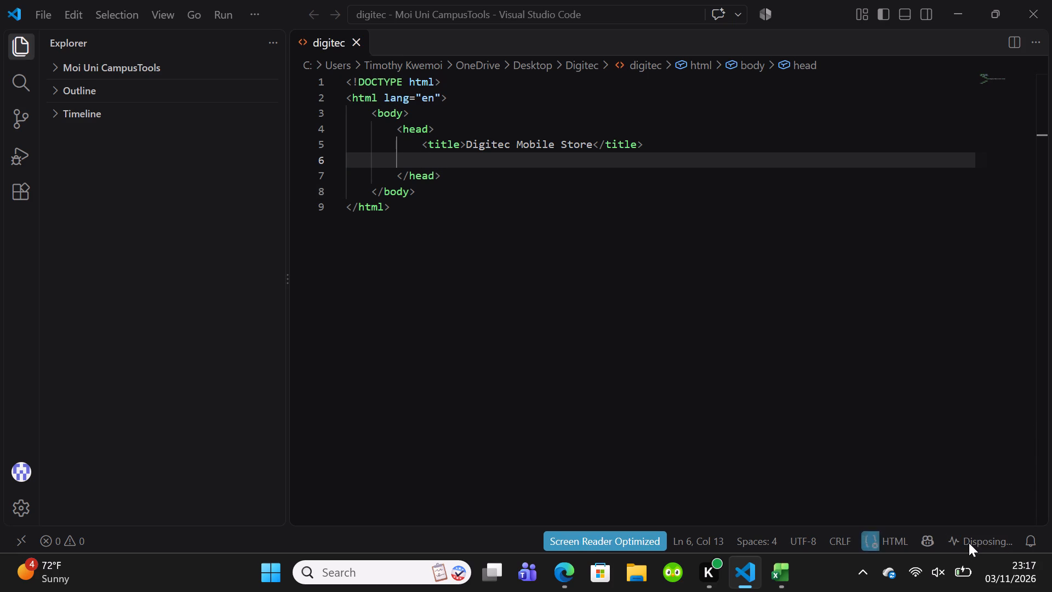